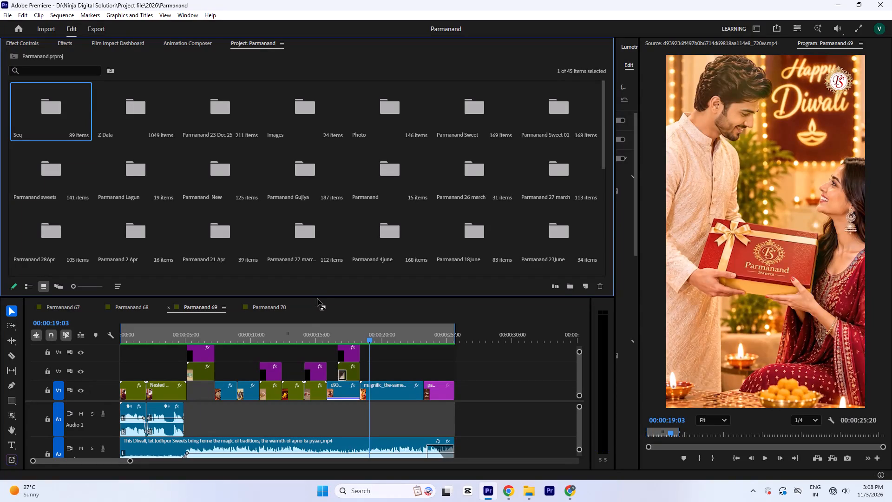
Switch to the empty Parmanand 70 sequence and save the project.
left_click(395, 341)
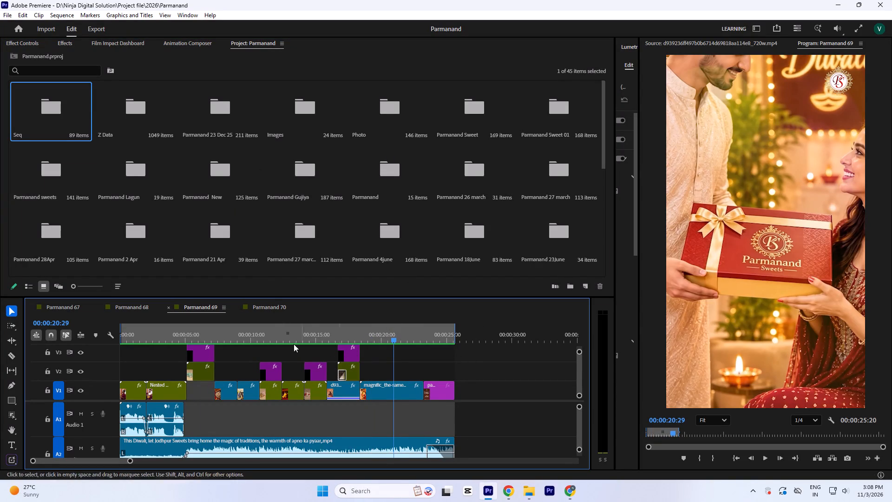
left_click(272, 302)
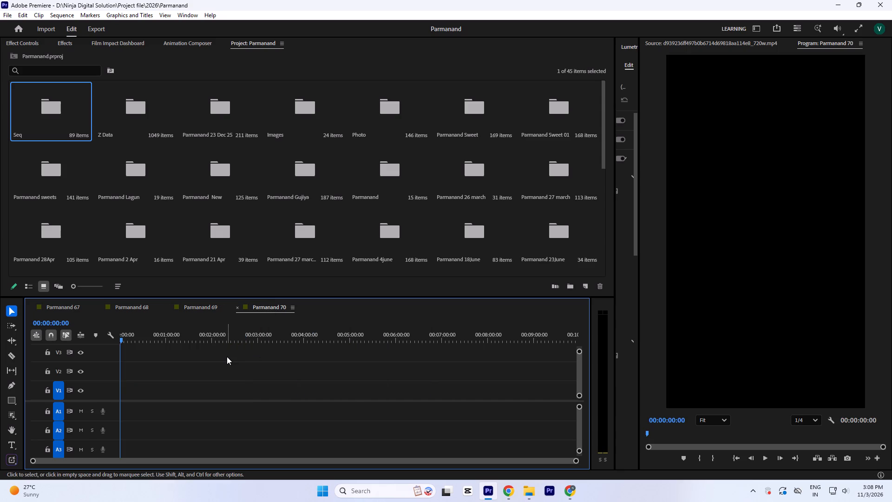
key("ctrl+s")
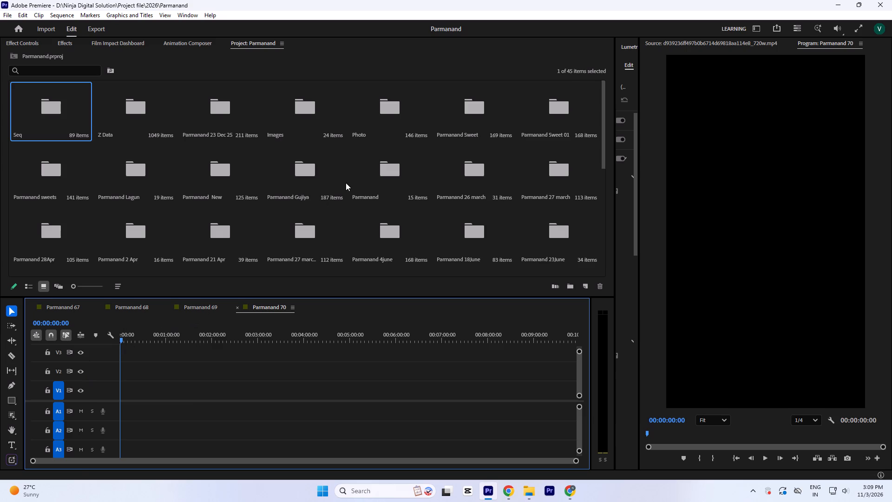
Move the ten loose clips, nested sequences and title graphic from the project root into the Z Data bin and save the project.
scroll(347, 189, "down", 2)
scroll(361, 224, "down", 2)
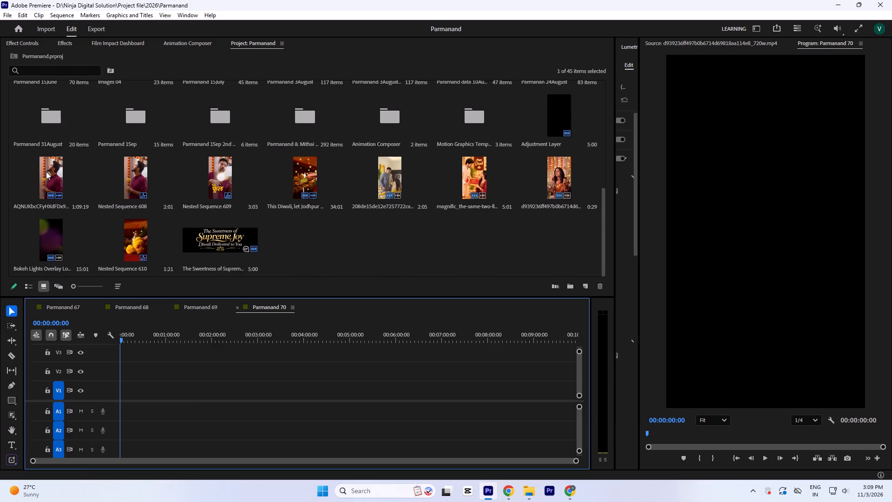
left_click(46, 172)
left_click(213, 238, "ctrl+shift")
left_click(298, 245)
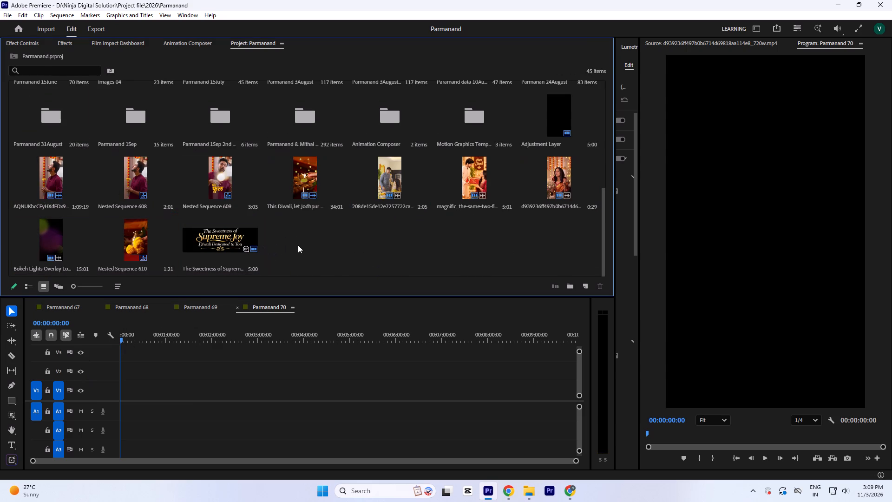
left_click(45, 177)
left_click(241, 251, "ctrl+shift")
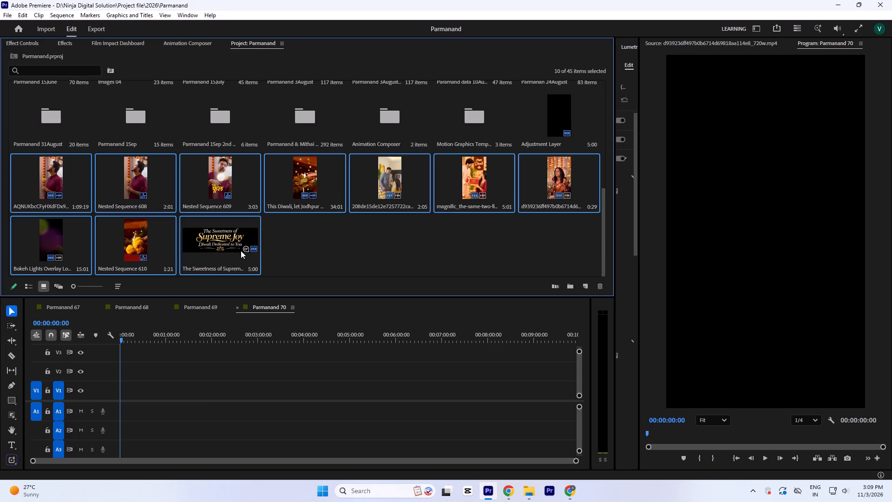
key("grave")
scroll(302, 323, "up", 3)
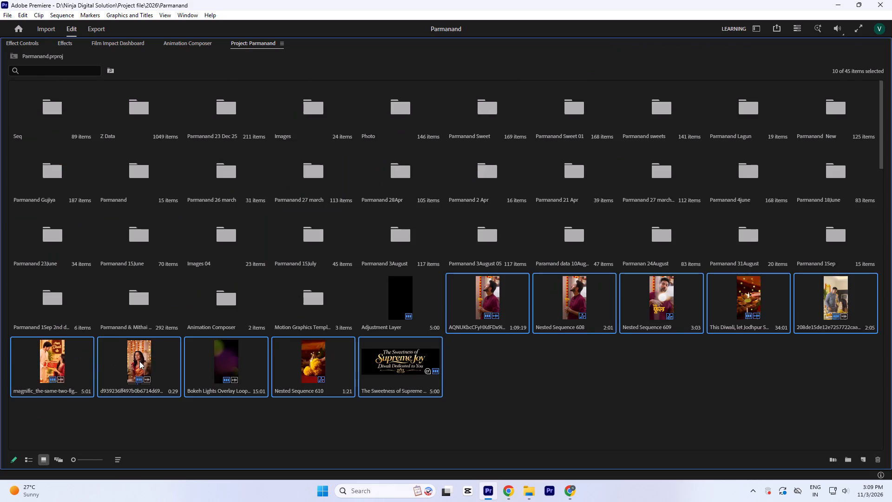
left_click_drag(139, 361, 144, 124)
left_click(472, 345)
key("grave")
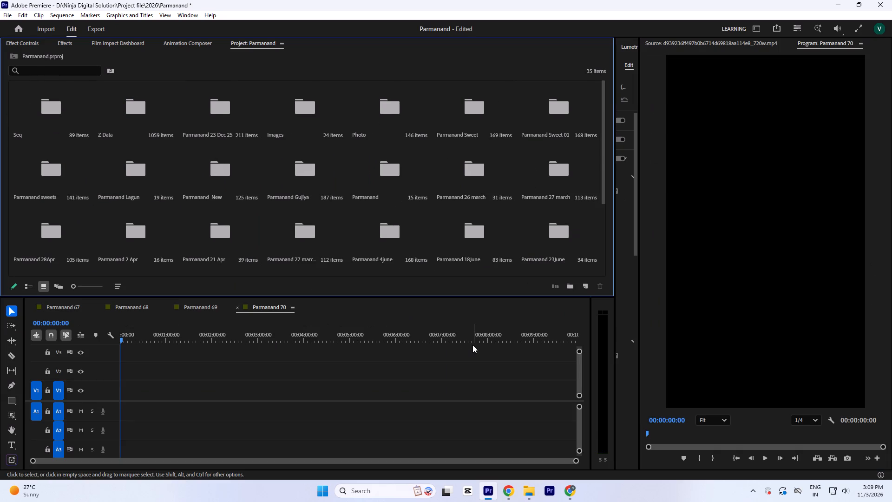
key("ctrl+s")
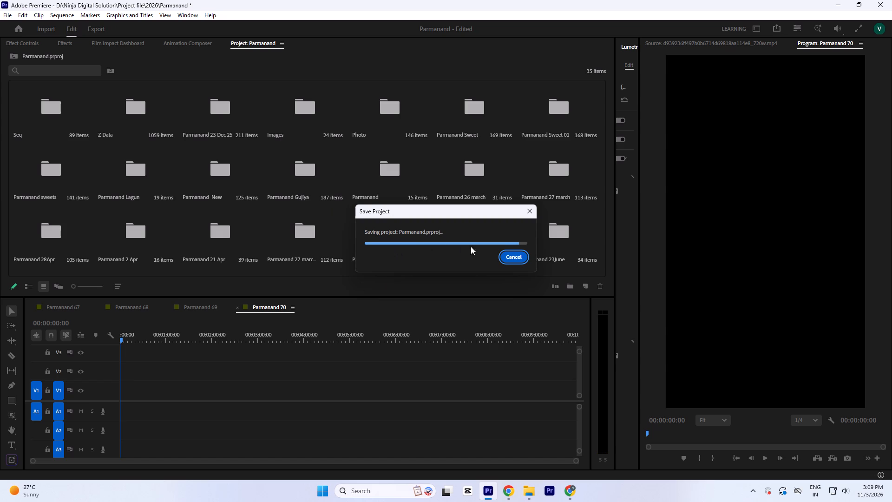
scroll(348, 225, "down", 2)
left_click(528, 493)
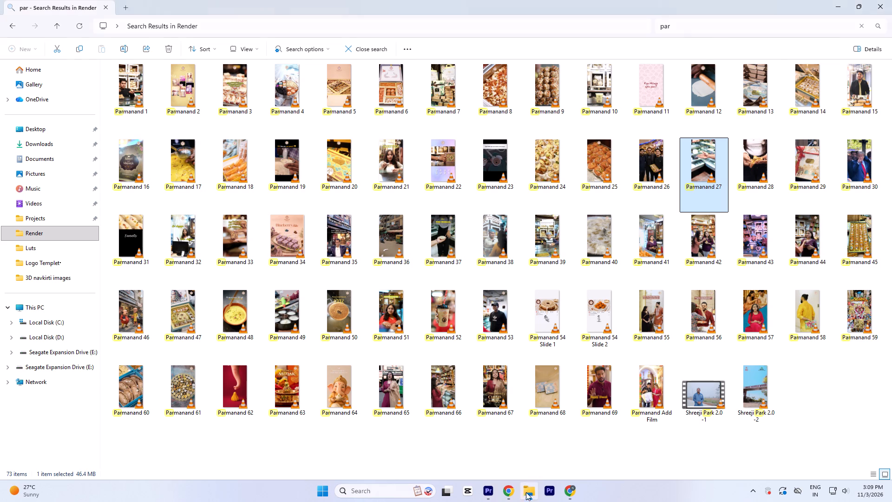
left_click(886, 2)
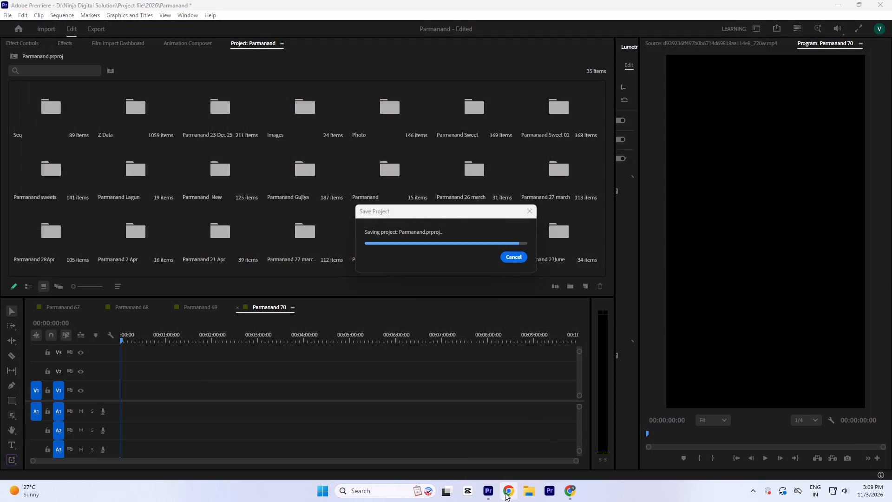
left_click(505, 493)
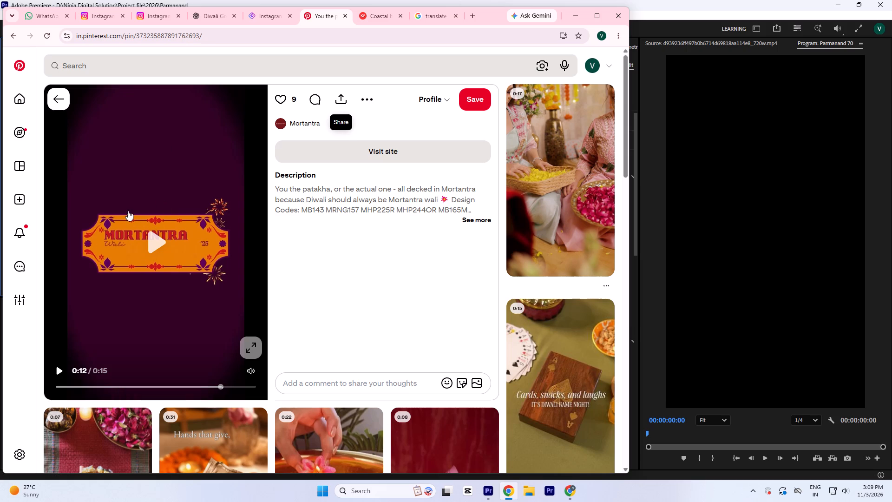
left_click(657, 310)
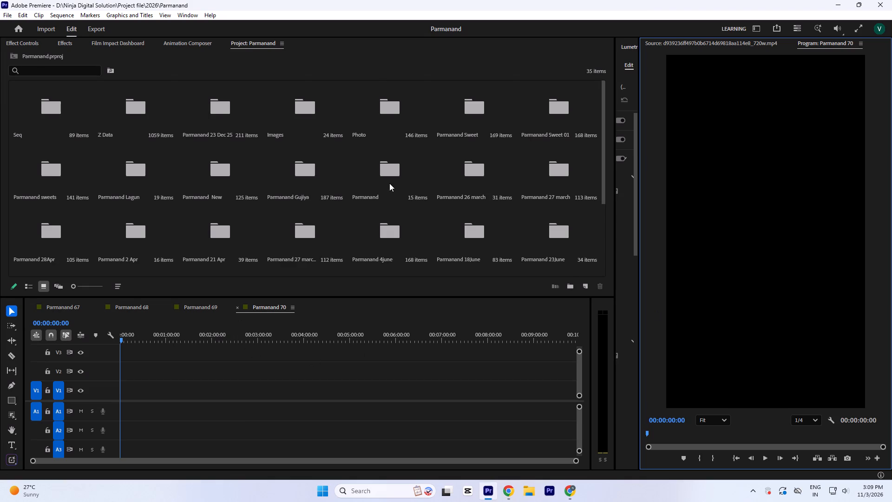
Open the Parmanand & Mithai lab 21Oct bin and save the project.
scroll(395, 178, "down", 7)
scroll(325, 181, "down", 4)
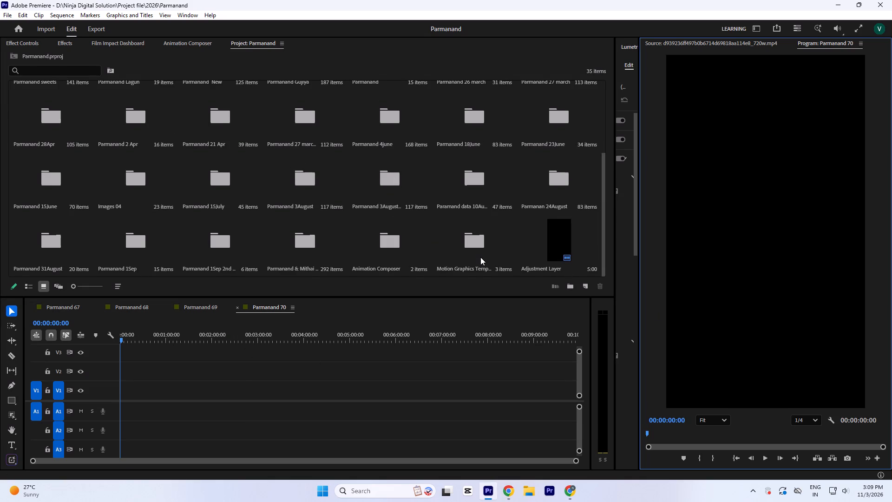
double_click(319, 245)
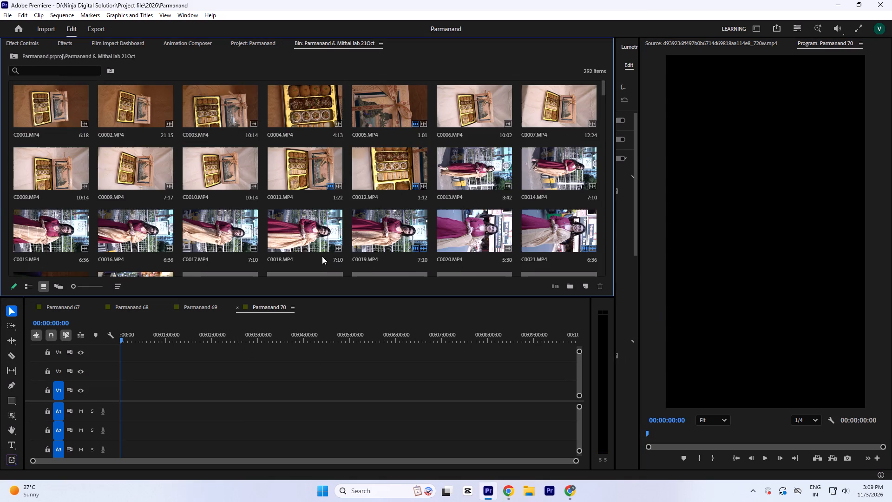
left_click(112, 285)
left_click(119, 290)
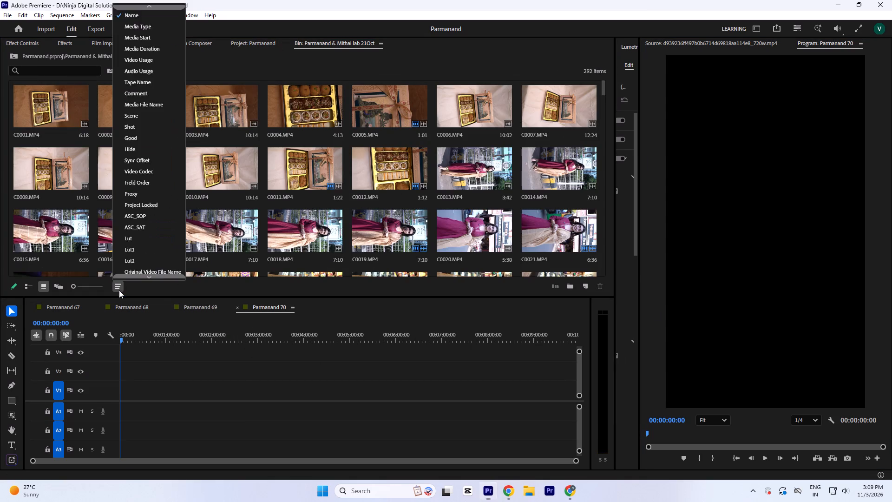
left_click(348, 156)
key("ctrl+s")
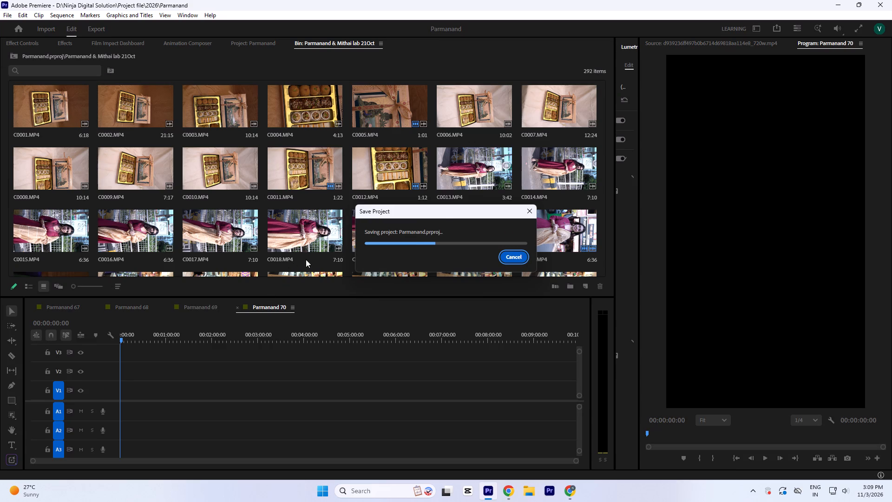
Look through the clip thumbnails in the Parmanand & Mithai lab 21Oct bin for suitable sweet-box footage.
scroll(231, 243, "down", 3)
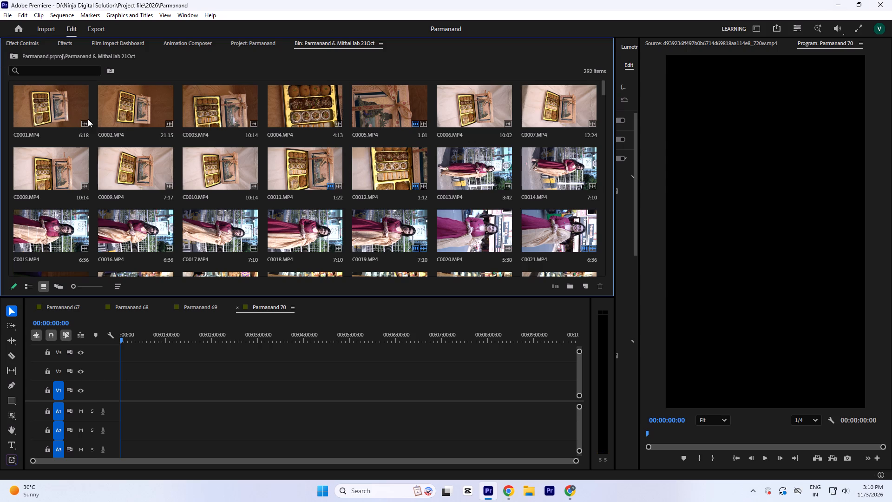
scroll(163, 185, "up", 4)
scroll(253, 146, "up", 3)
scroll(249, 243, "down", 6)
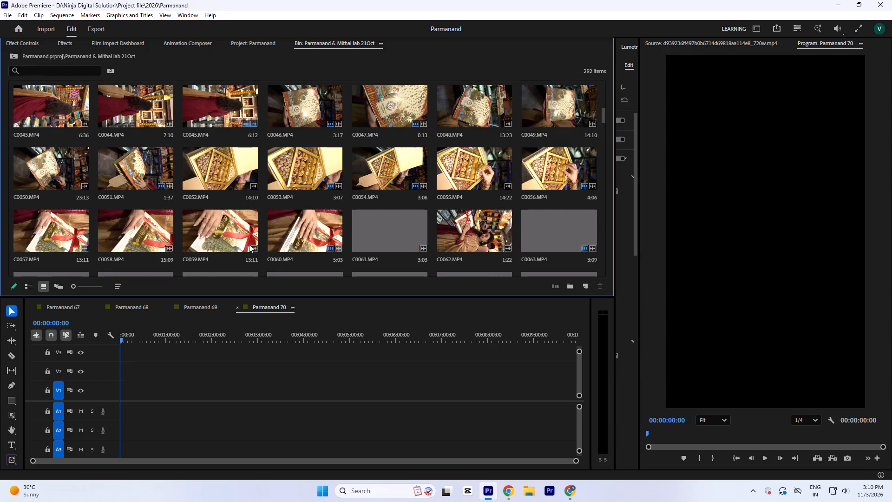
scroll(252, 244, "down", 2)
scroll(206, 244, "down", 2)
scroll(272, 236, "down", 4)
scroll(274, 172, "down", 1)
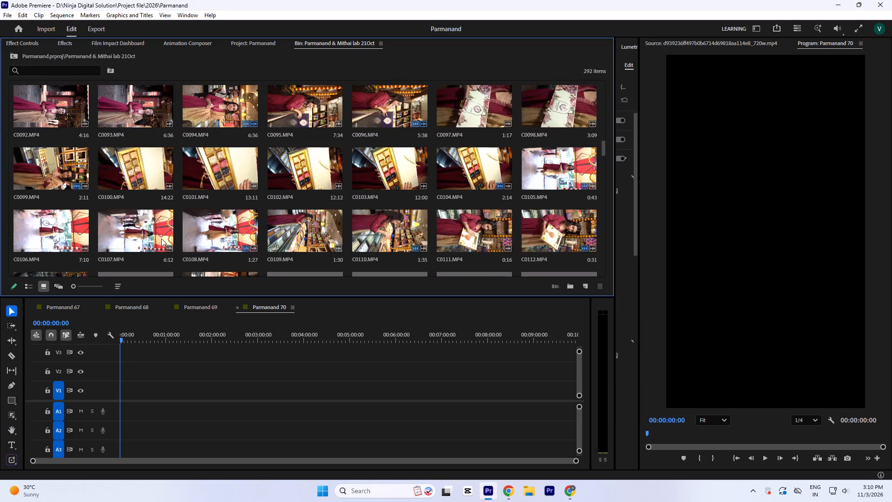
scroll(161, 238, "down", 2)
scroll(226, 214, "down", 3)
scroll(111, 229, "down", 3)
scroll(296, 239, "down", 3)
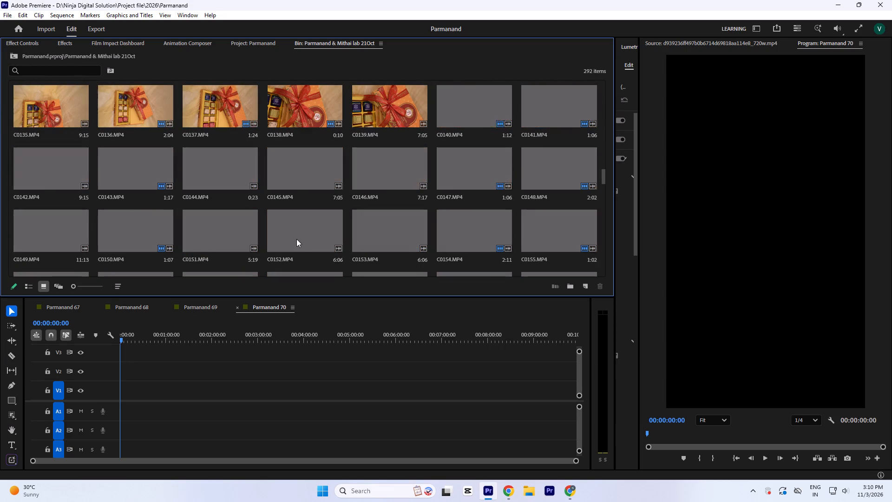
scroll(376, 166, "down", 3)
scroll(278, 173, "down", 3)
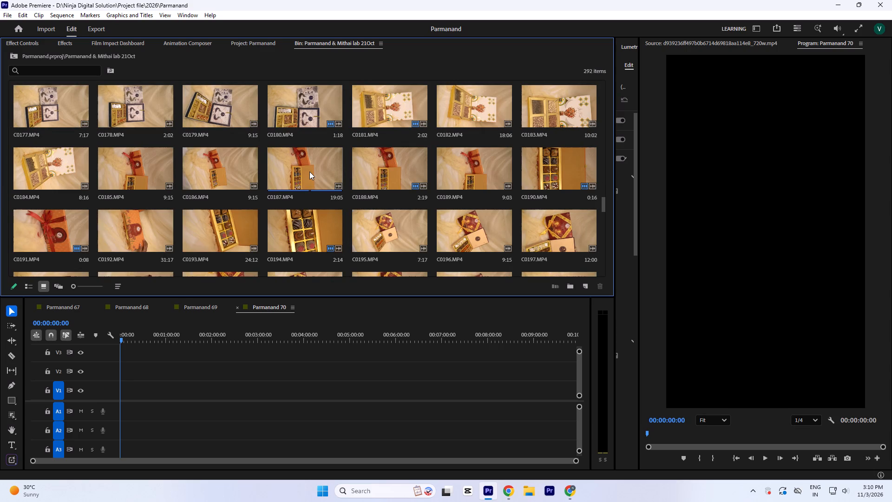
scroll(335, 262, "down", 1)
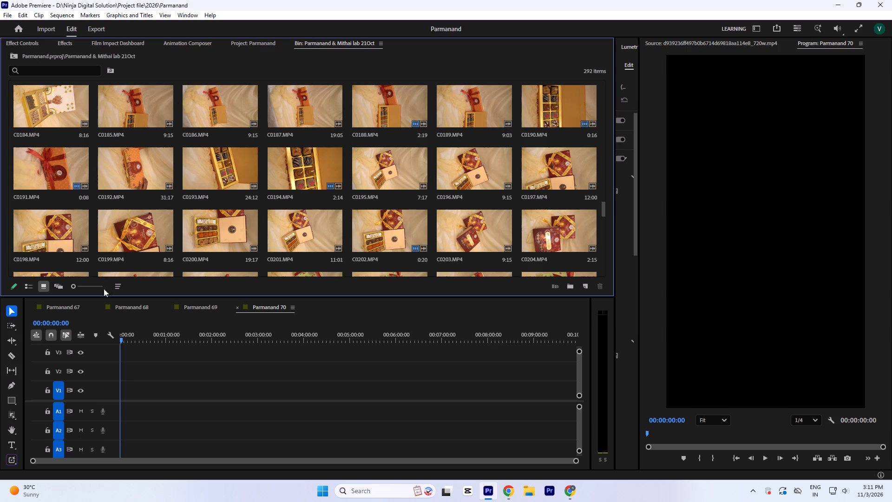
Preview the maroon gift-box clips C0200, C0201 and C0203 in the source monitor.
double_click(211, 231)
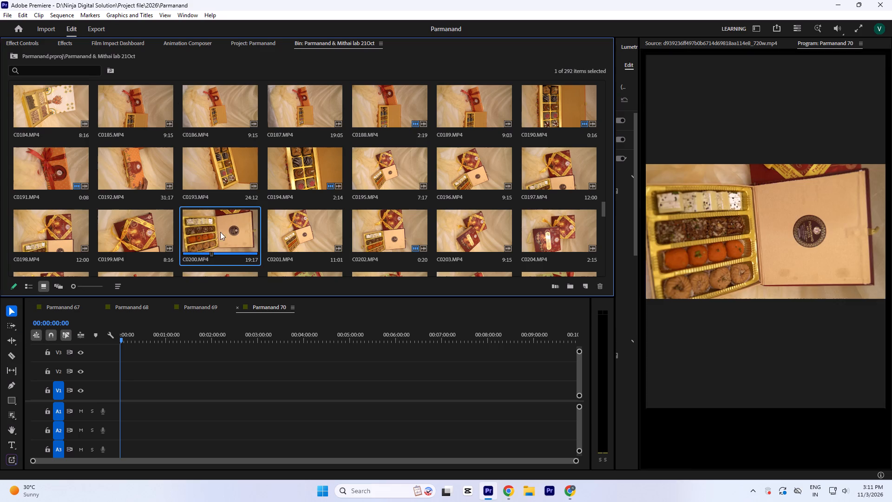
double_click(310, 231)
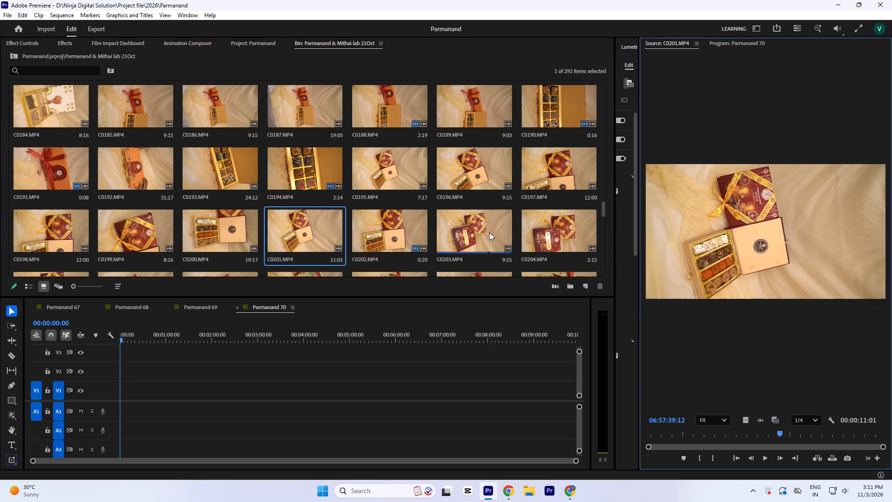
double_click(489, 232)
Go back through the bin's earlier footage and preview the gift-box clips C0152, C0153 and C0160.
scroll(270, 224, "up", 2)
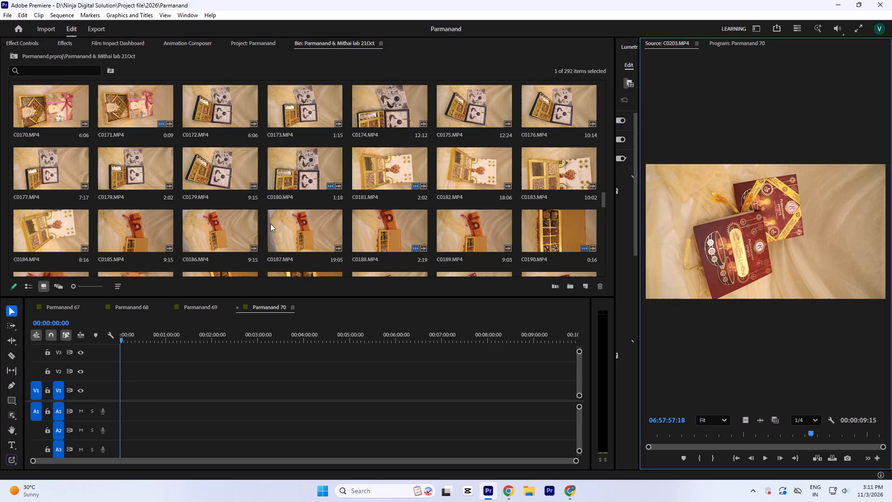
scroll(280, 224, "up", 3)
scroll(372, 225, "up", 13)
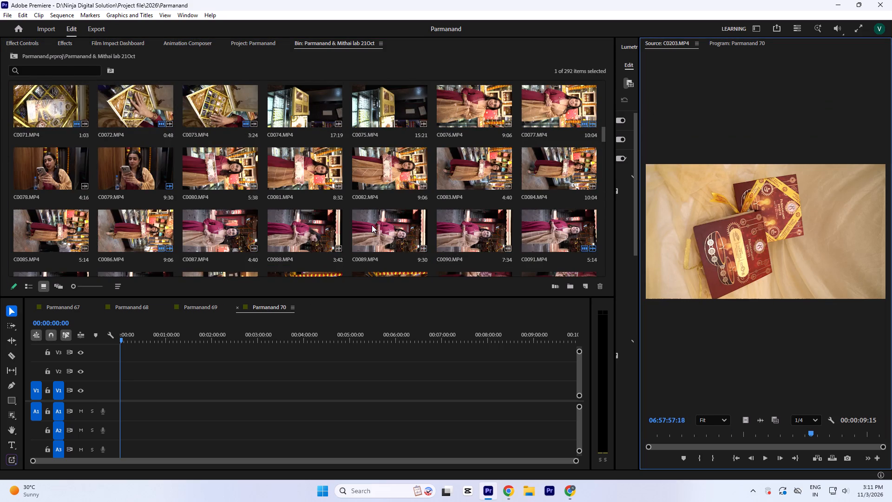
scroll(372, 225, "up", 3)
scroll(284, 196, "down", 14)
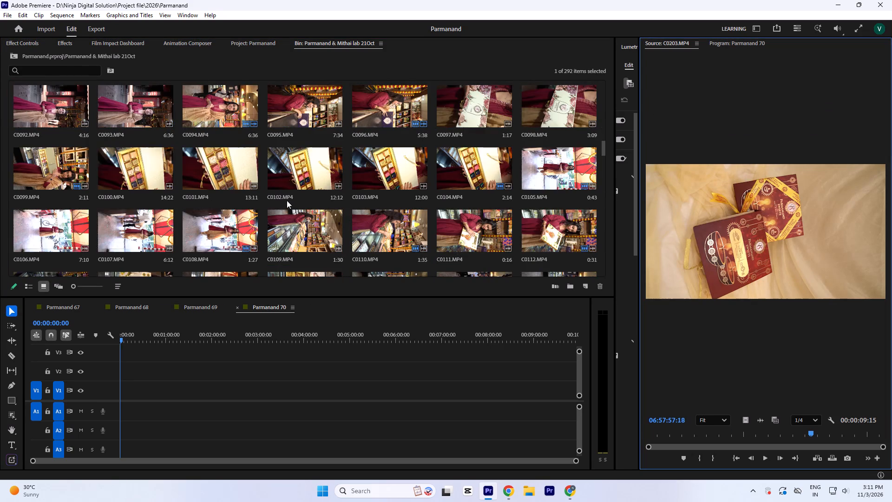
scroll(261, 213, "down", 12)
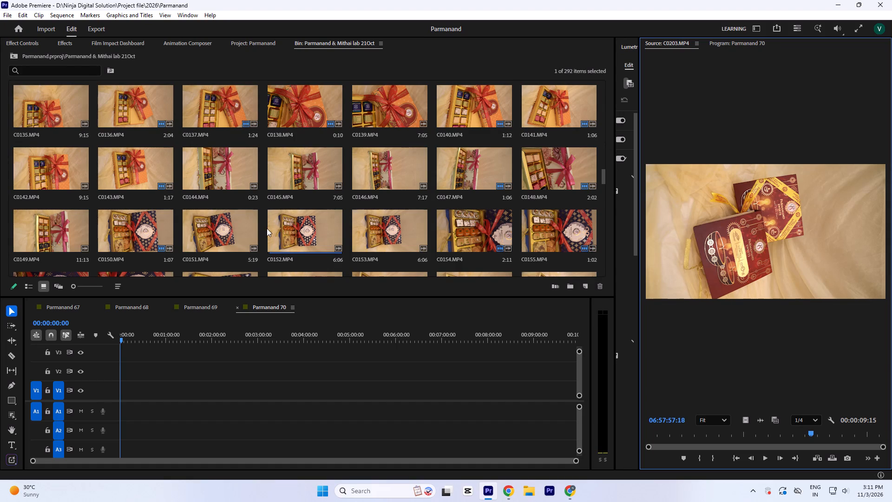
double_click(300, 219)
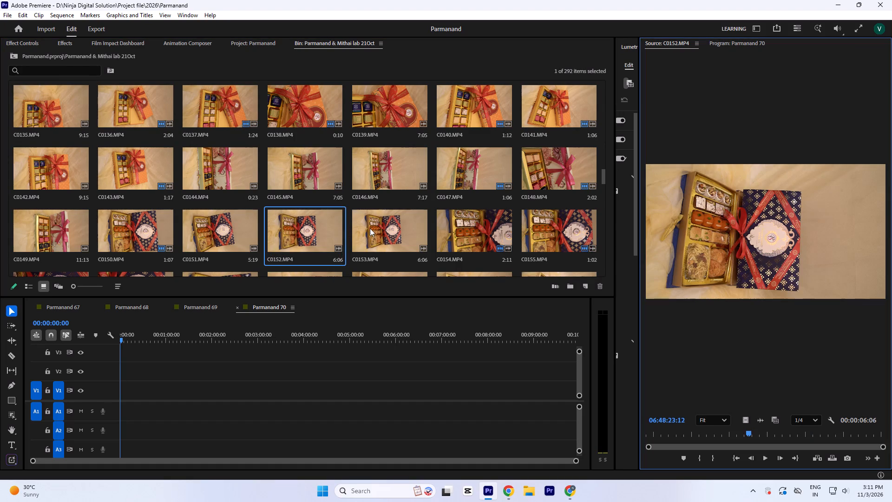
double_click(371, 228)
scroll(366, 226, "down", 1)
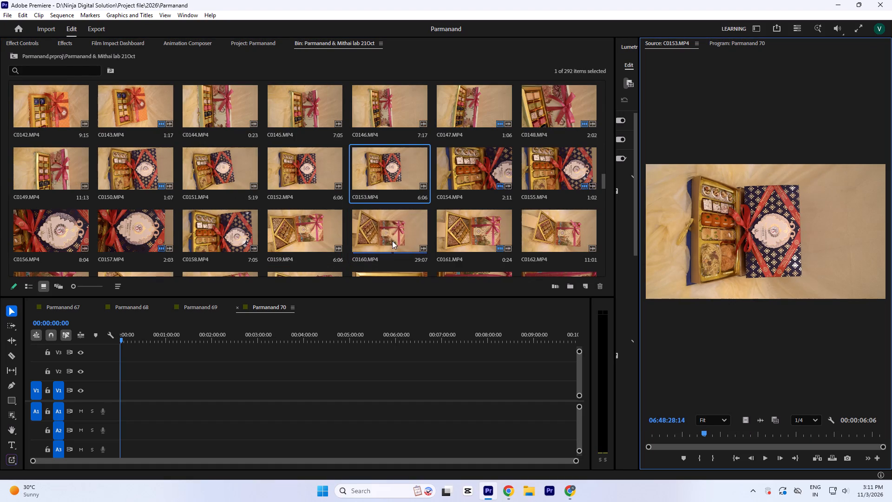
double_click(385, 228)
Preview the gold sweet-box clip C0167 and the navy-and-white box clips C0174, C0172, C0173 and C0179, playing C0174 briefly.
scroll(365, 218, "down", 2)
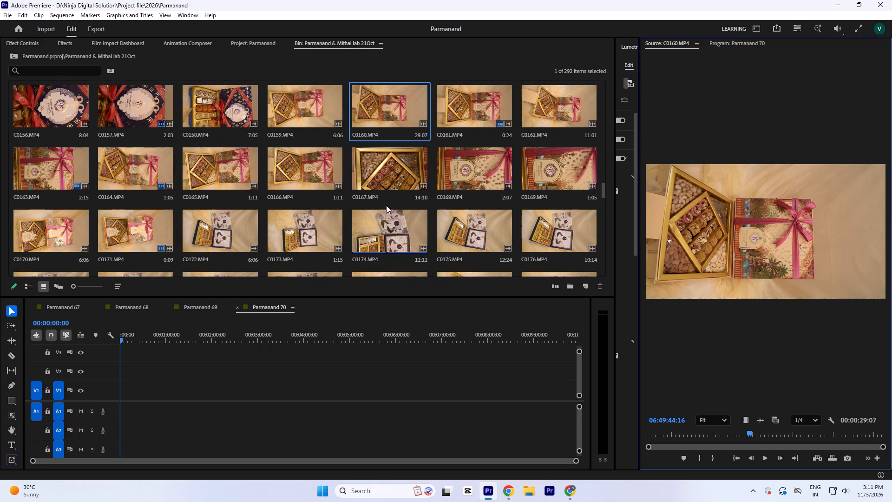
double_click(379, 175)
scroll(374, 204, "down", 1)
double_click(388, 181)
key("space")
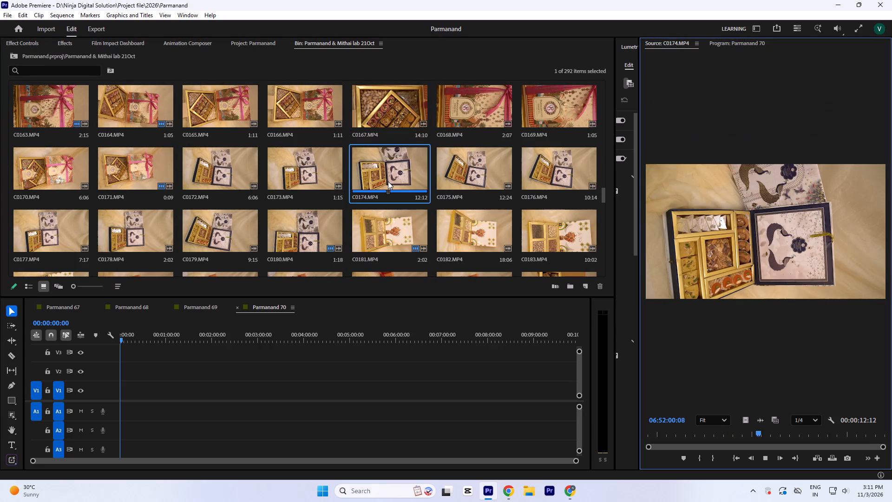
key("space")
double_click(249, 172)
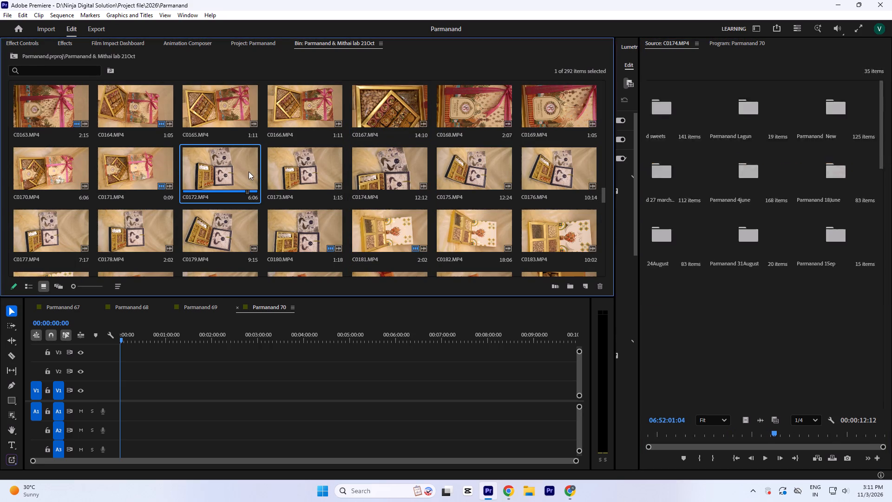
double_click(299, 170)
scroll(302, 187, "down", 1)
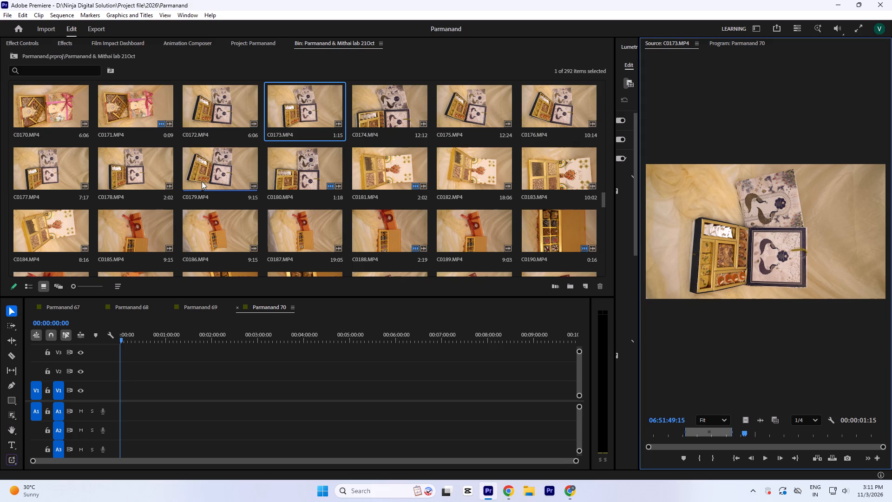
double_click(214, 168)
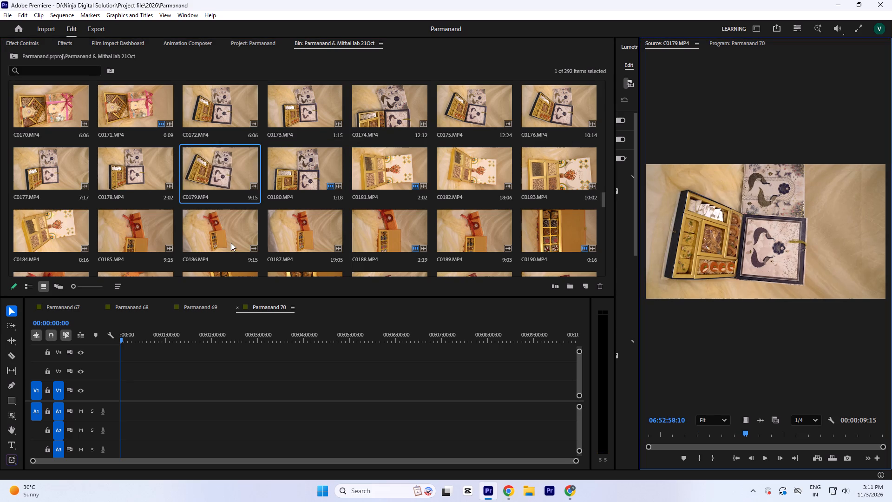
Preview the orange gift-box clips C0186, C0187 and C0189 in the source monitor.
double_click(231, 244)
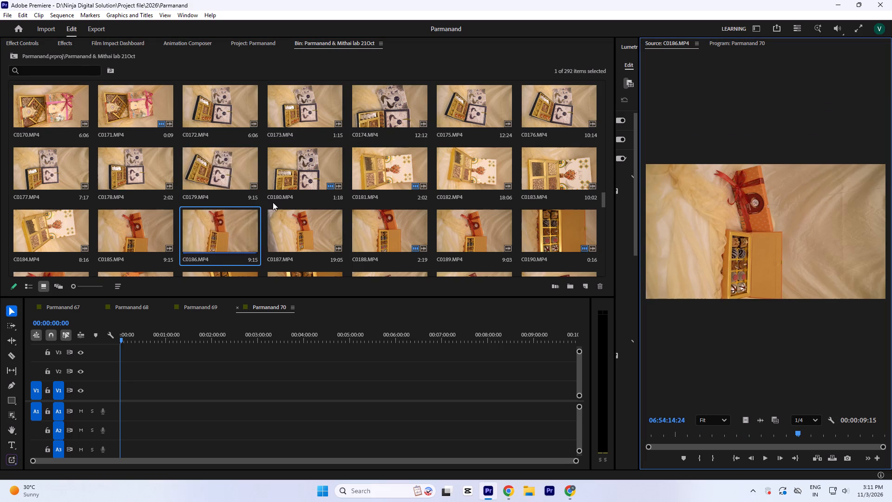
scroll(330, 201, "down", 1)
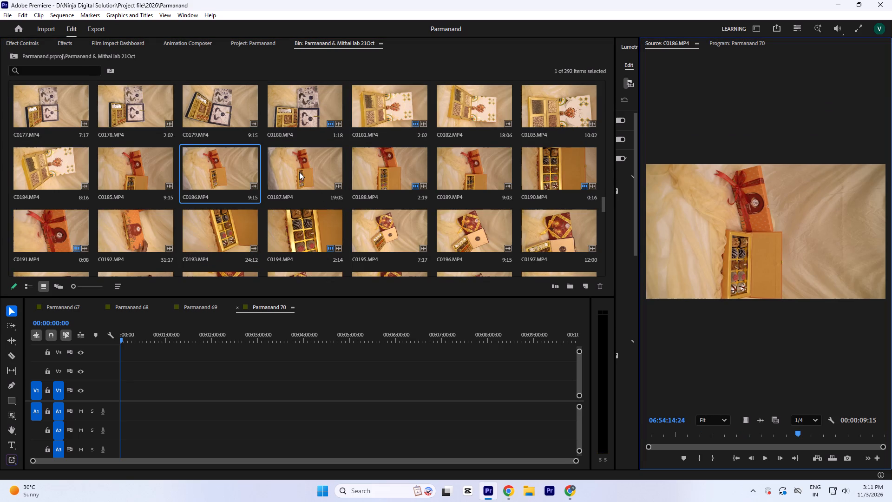
double_click(299, 172)
double_click(488, 172)
Preview the maroon gift-box clips C0196, C0195, C0197, C0203 and C0204 in the source monitor.
scroll(482, 195, "down", 1)
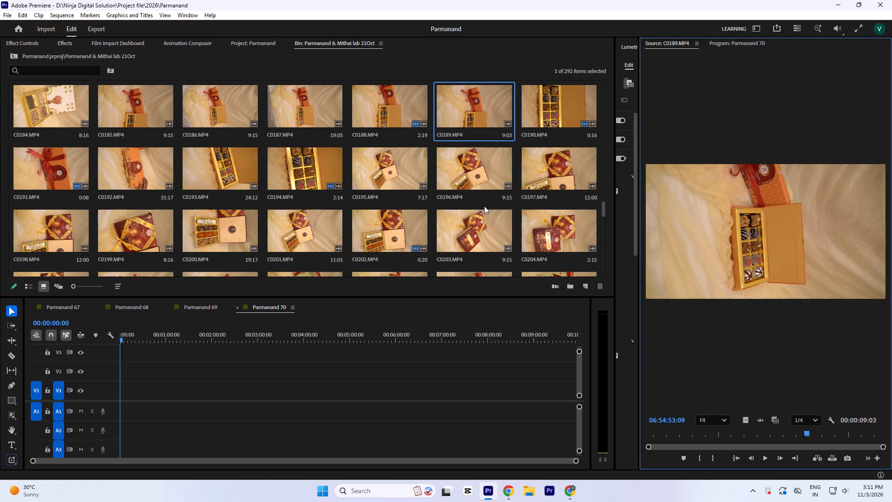
double_click(480, 176)
double_click(397, 168)
double_click(568, 178)
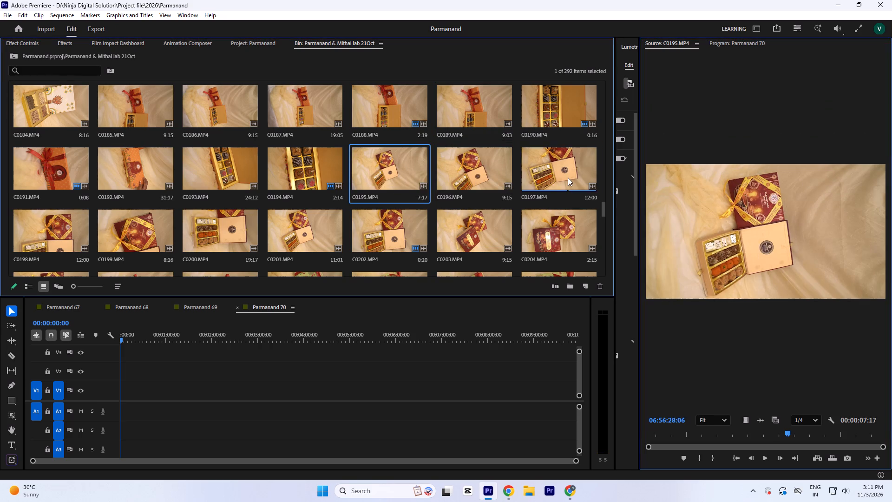
scroll(526, 202, "down", 1)
double_click(462, 168)
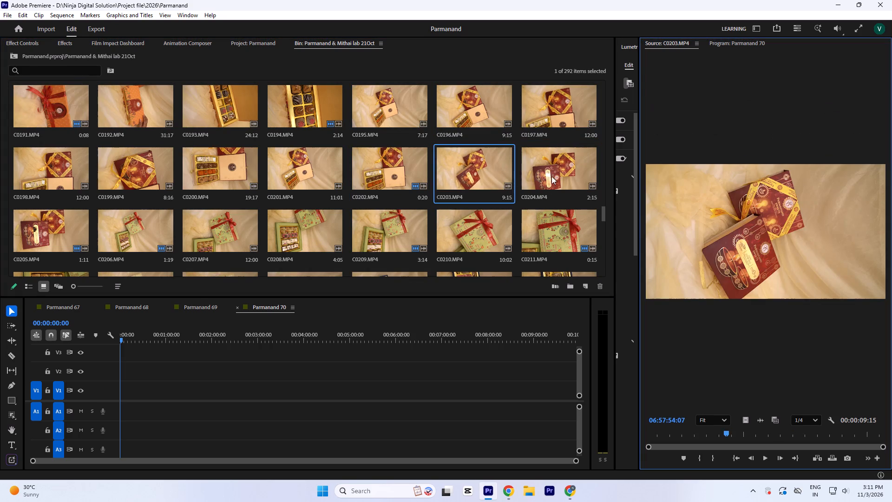
double_click(553, 176)
Preview the green box clip C0208, the pink floral box clip C0217 and the peacock box clips C0224 and C0225.
scroll(144, 215, "down", 1)
double_click(300, 186)
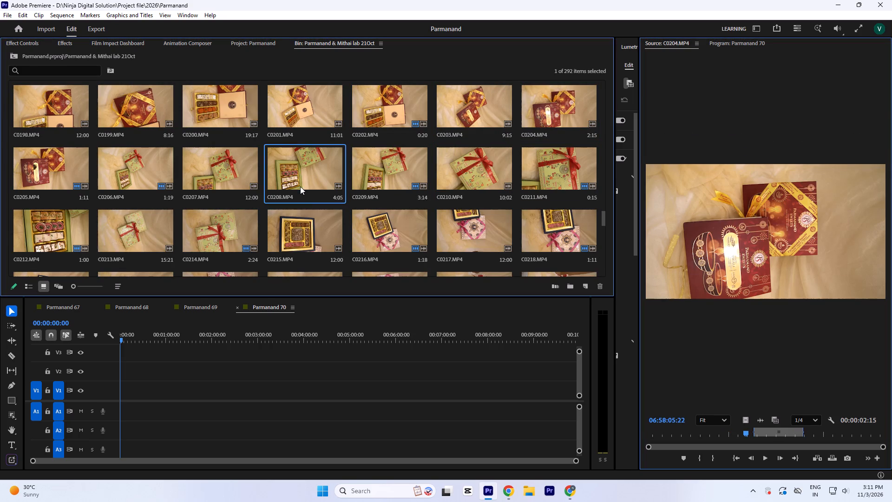
scroll(307, 215, "down", 1)
double_click(463, 167)
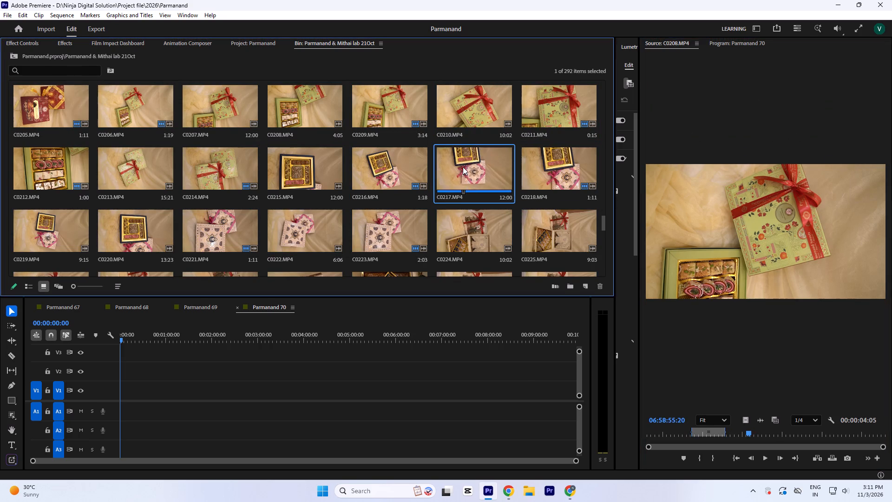
scroll(453, 207, "down", 1)
double_click(467, 172)
double_click(556, 169)
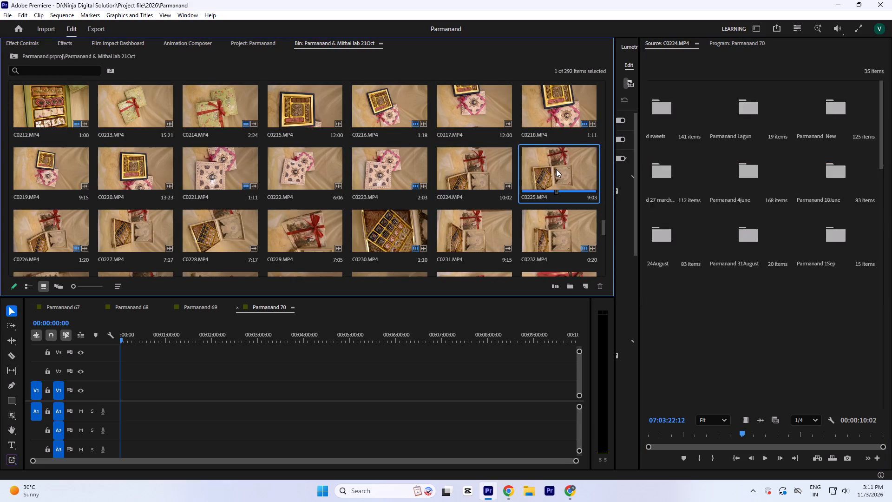
Move ahead in the bin and preview the purple box clips C0270 and C0271 and white box clips C0263, C0264 and C0265.
scroll(477, 191, "down", 1)
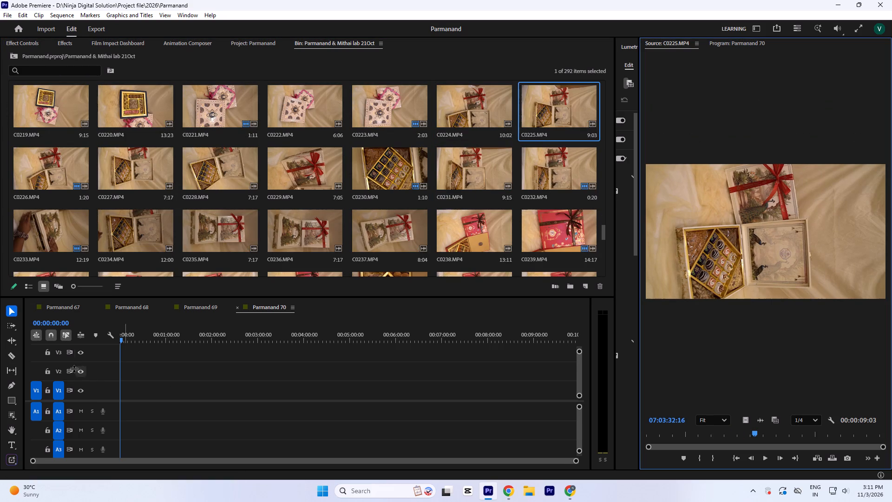
scroll(224, 249, "down", 1)
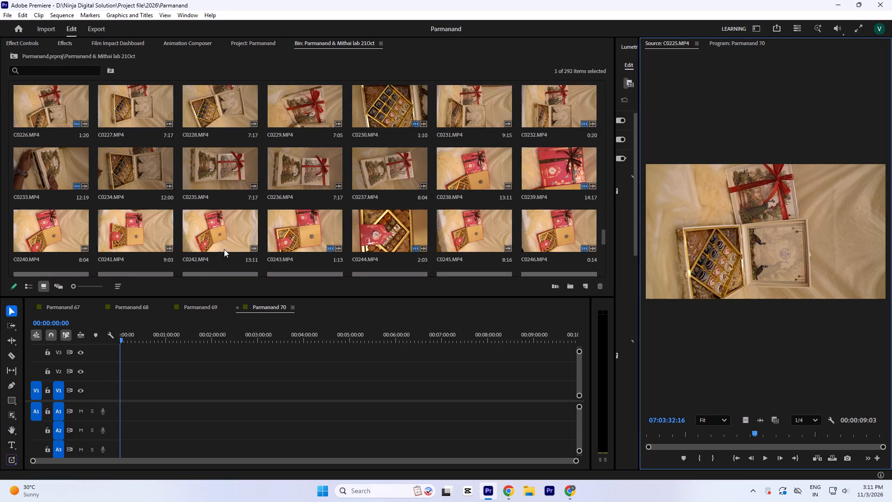
scroll(218, 243, "down", 2)
scroll(259, 226, "down", 3)
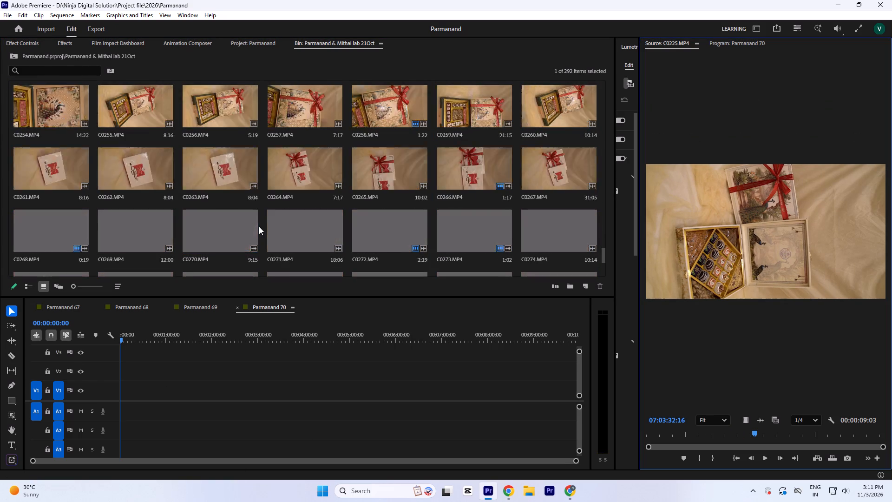
double_click(210, 154)
double_click(239, 106)
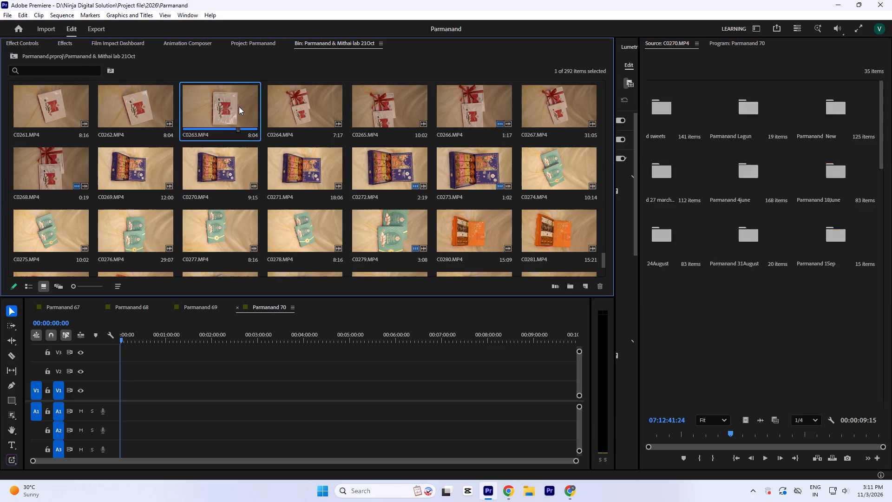
double_click(304, 111)
double_click(324, 166)
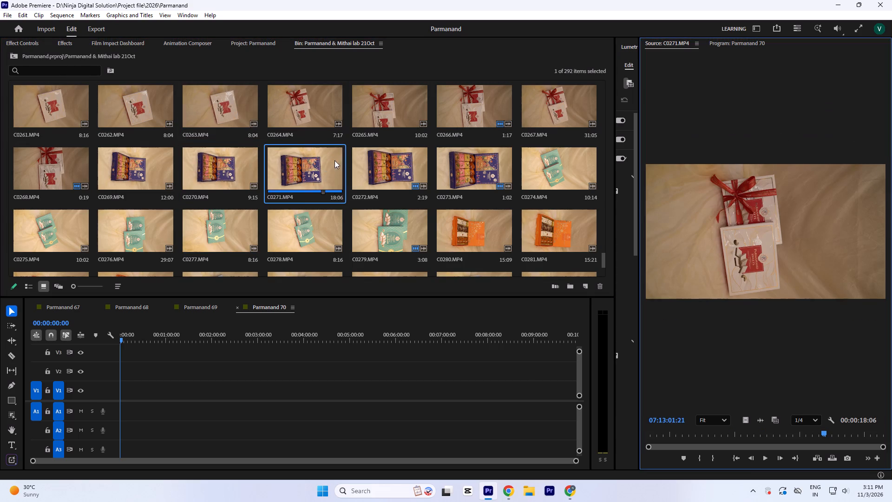
double_click(392, 103)
Preview the green box clip C0278, the blue box clips C0285 and C0286, and the orange box clips C0280 and C0281.
scroll(384, 203, "down", 1)
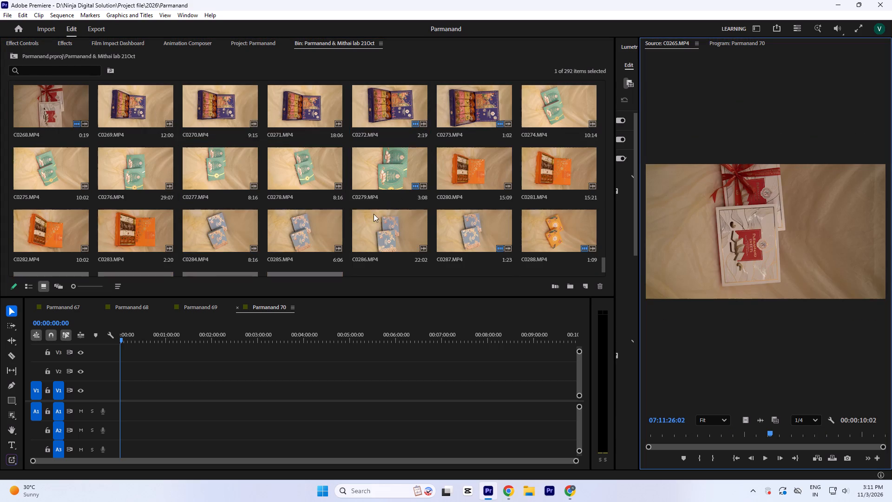
double_click(295, 165)
double_click(315, 223)
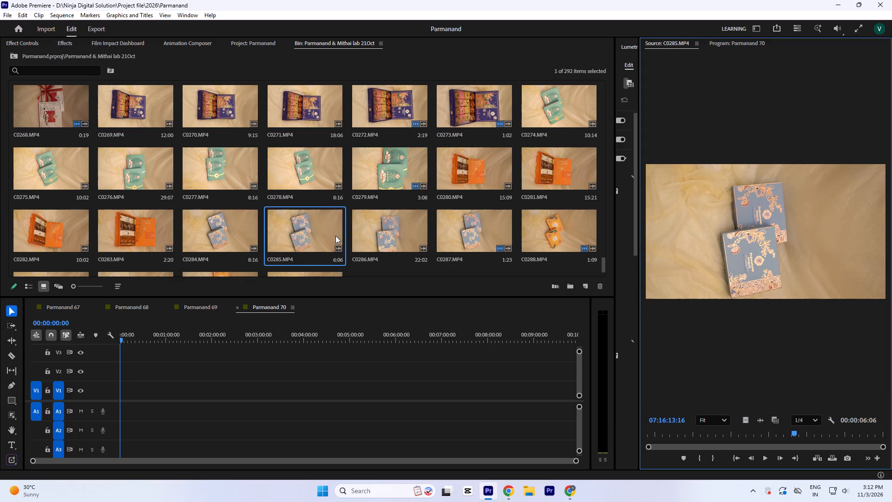
double_click(384, 234)
double_click(467, 172)
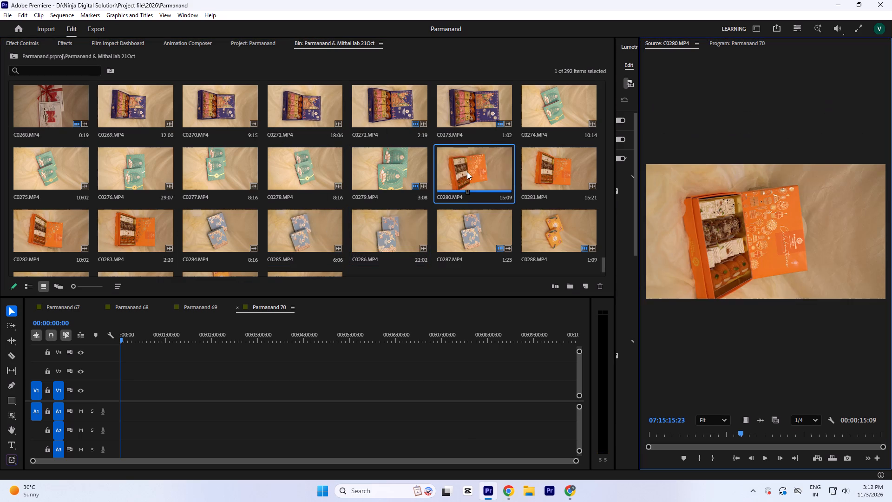
double_click(551, 174)
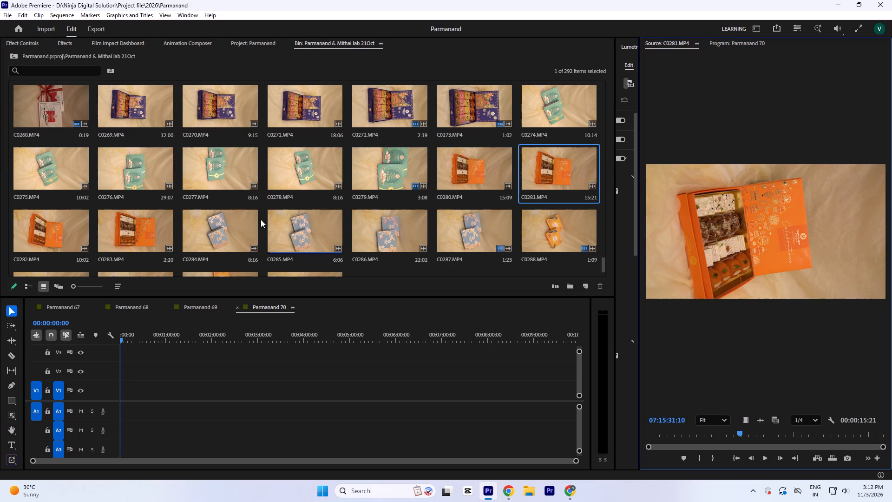
Go back to the purple box clip C0270 and the white box clips C0263 and C0264 and preview them again.
scroll(217, 212, "up", 1)
double_click(210, 167)
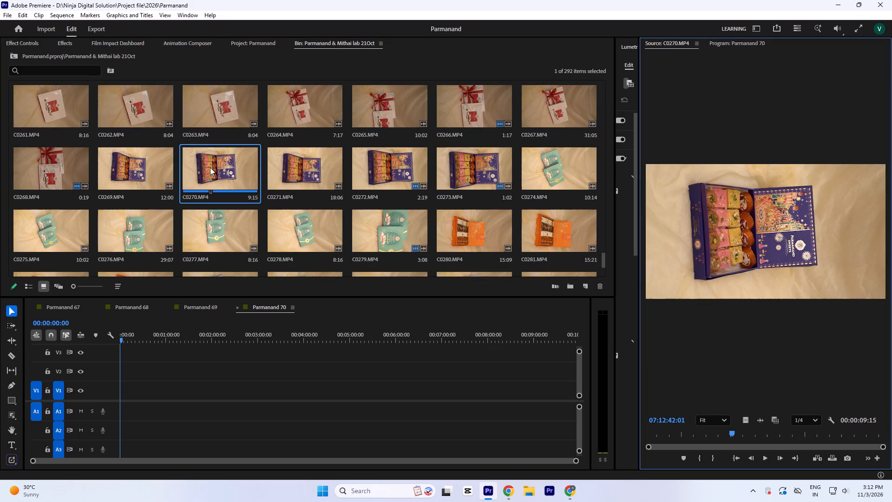
scroll(215, 189, "up", 1)
double_click(221, 170)
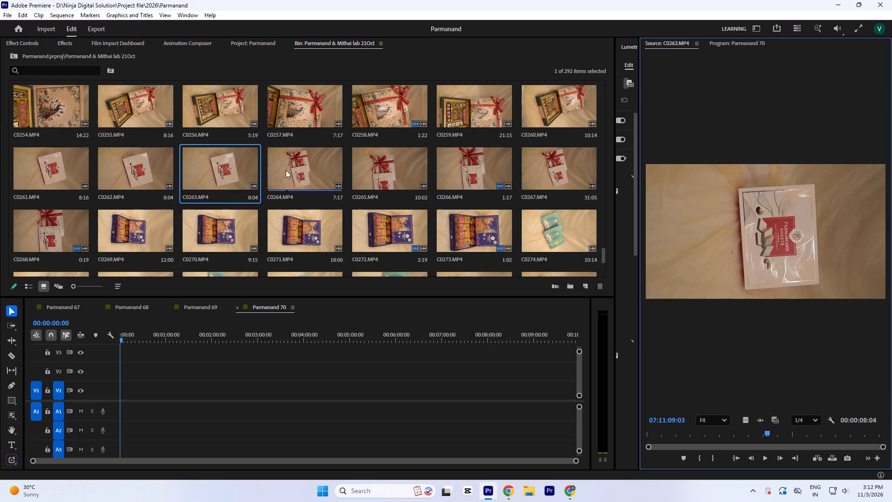
double_click(286, 170)
Review the floral peacock gift-box clips from C0250 to C0257 in the source monitor, checking C0256 twice.
scroll(304, 175, "up", 1)
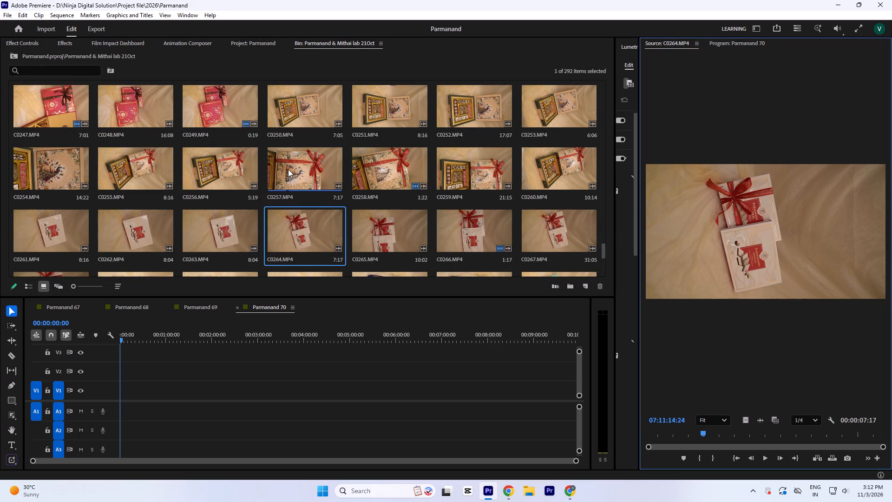
double_click(289, 169)
scroll(261, 188, "up", 1)
double_click(215, 232)
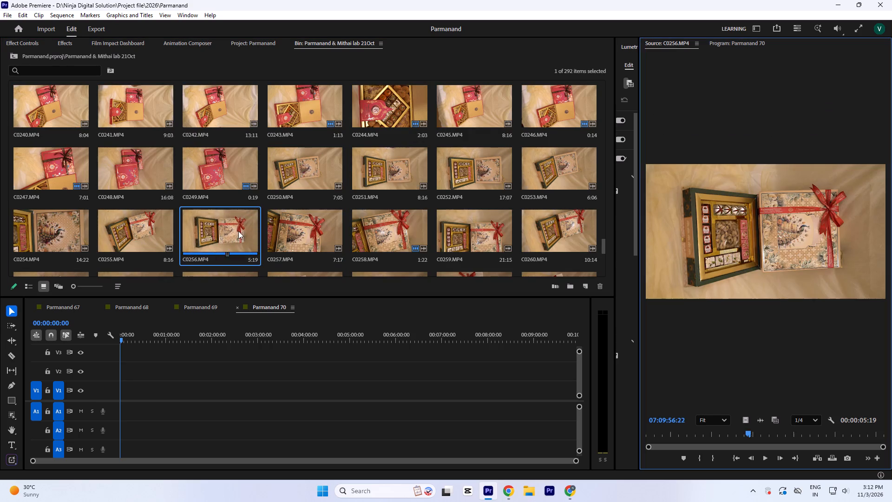
double_click(318, 169)
double_click(394, 161)
double_click(458, 160)
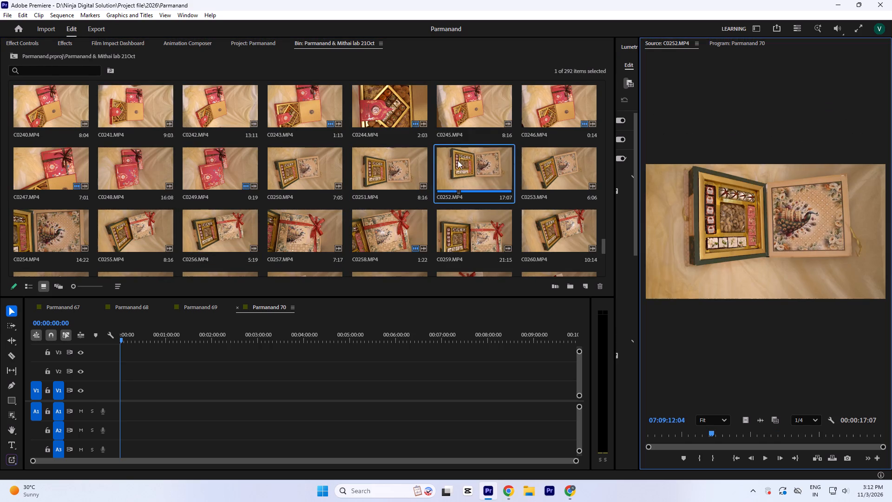
double_click(553, 169)
double_click(55, 241)
double_click(128, 227)
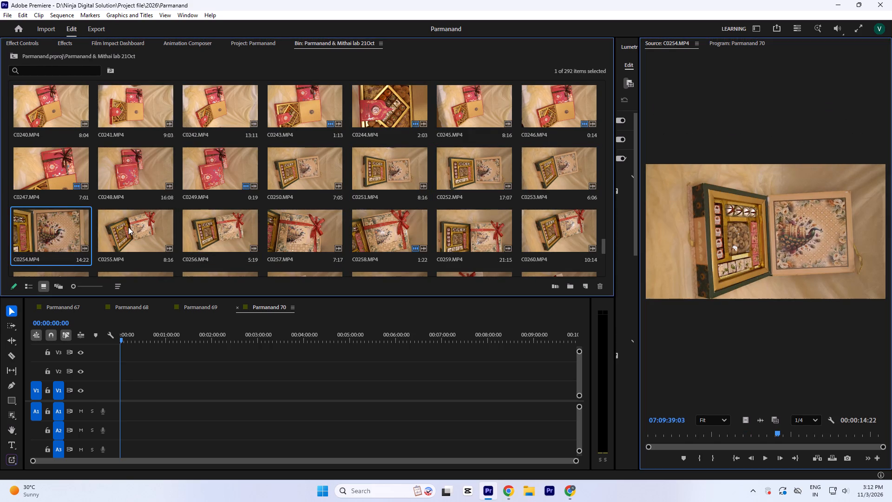
double_click(211, 231)
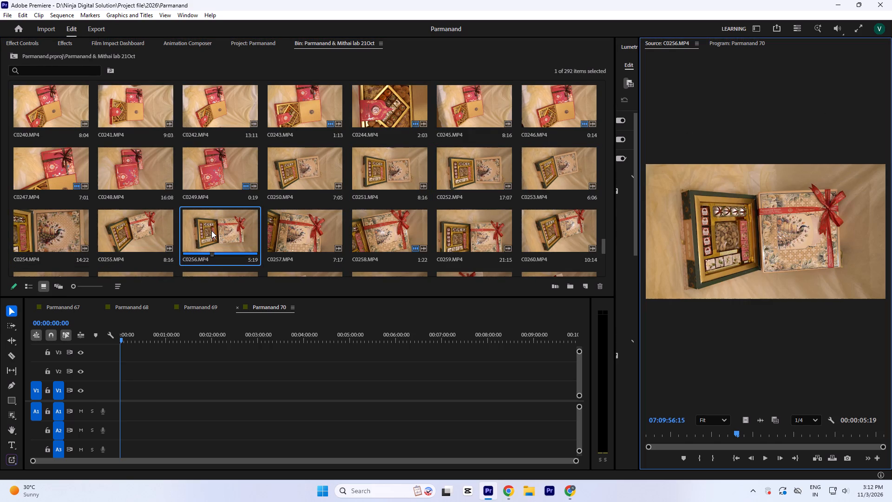
Go back through the bin and preview the white peacock gift-box clips C0235, C0236, C0237, C0228, C0229, C0227 and C0231.
scroll(211, 231, "up", 1)
scroll(189, 191, "up", 1)
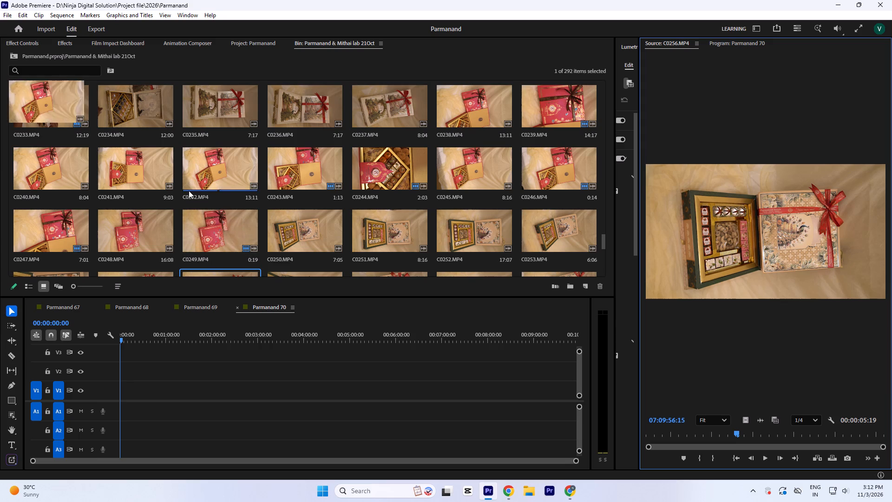
double_click(222, 178)
double_click(287, 172)
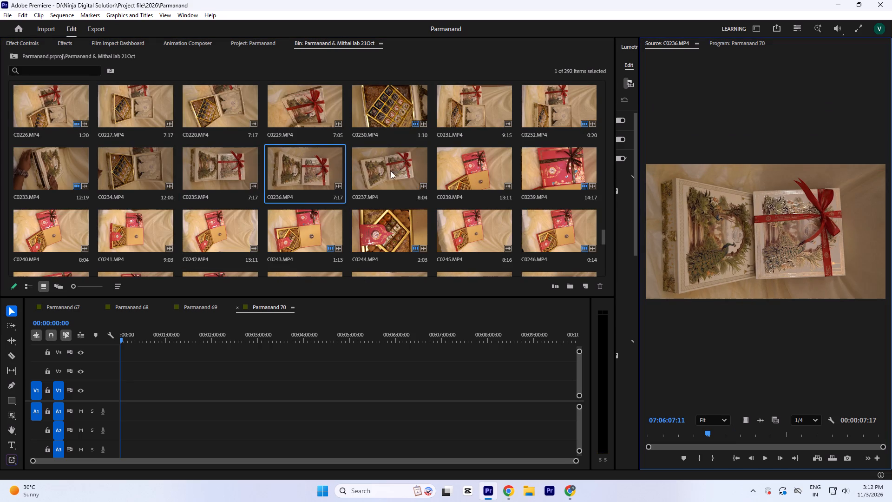
double_click(401, 170)
scroll(340, 207, "up", 1)
double_click(217, 178)
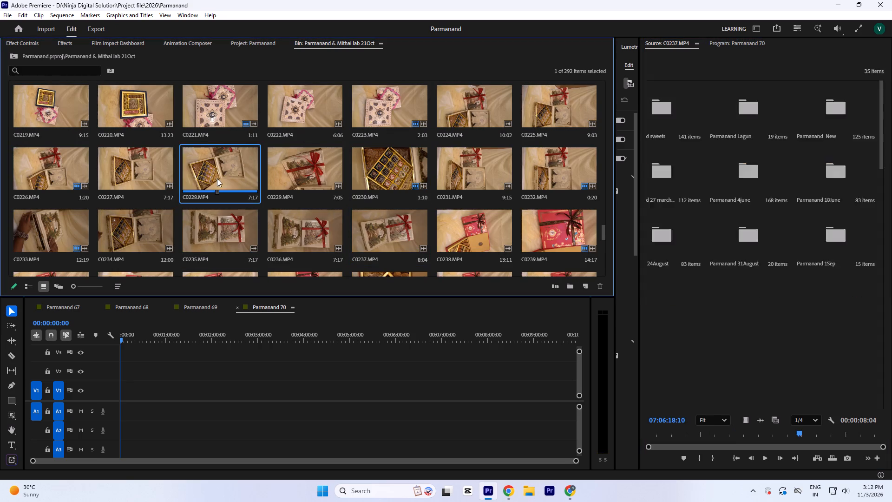
double_click(297, 173)
double_click(134, 172)
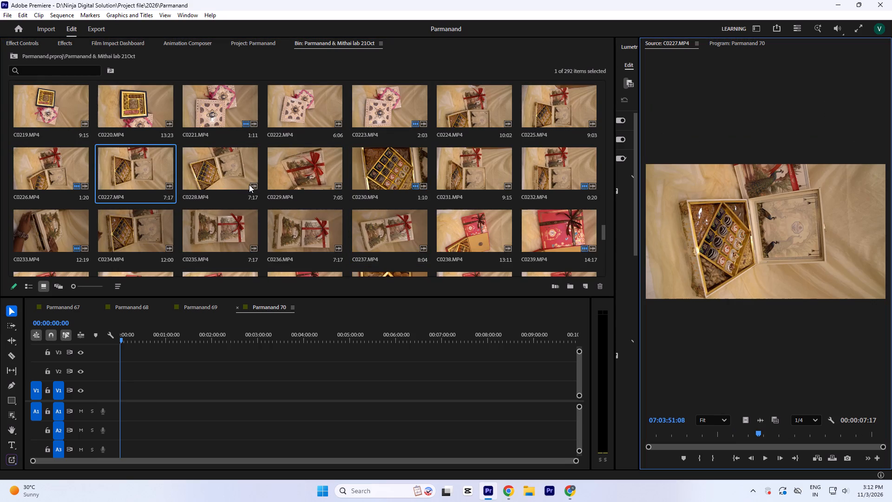
double_click(472, 174)
scroll(471, 190, "up", 1)
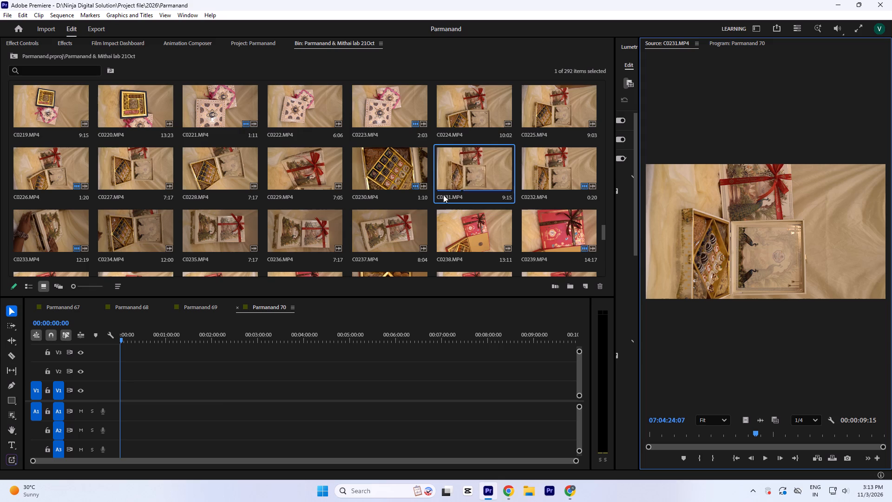
scroll(204, 211, "up", 1)
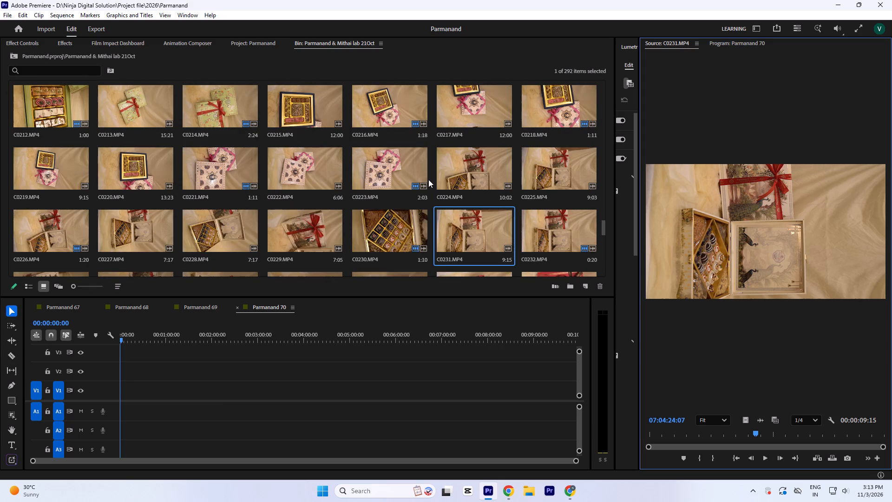
Preview the peacock gift-box clips C0224 and C0225 and the green box clip C0208 in the source monitor.
double_click(461, 169)
double_click(551, 168)
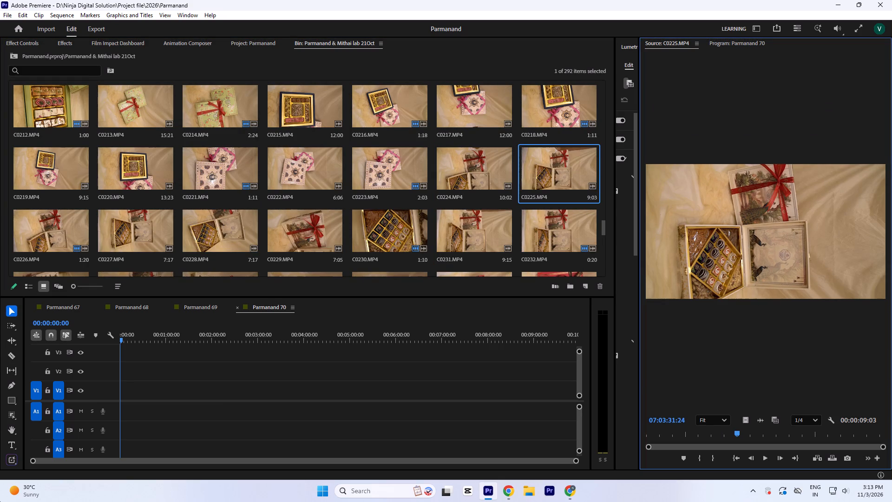
scroll(134, 197, "up", 1)
scroll(291, 188, "up", 1)
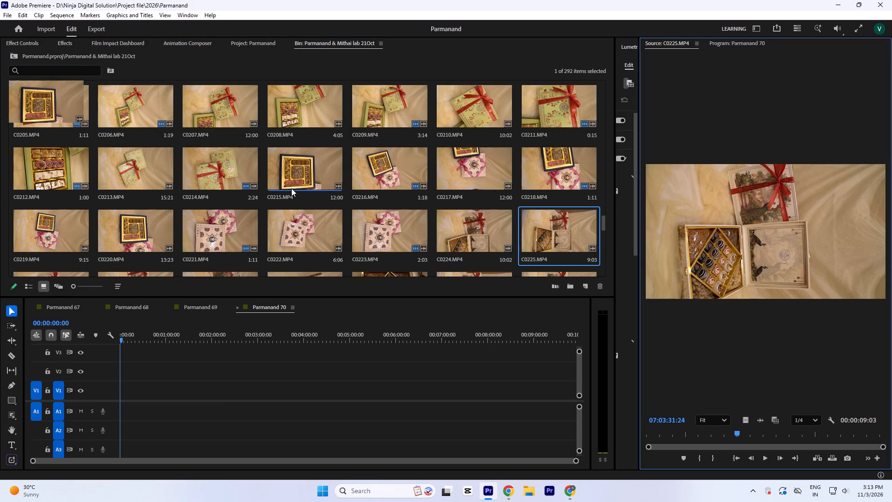
double_click(300, 165)
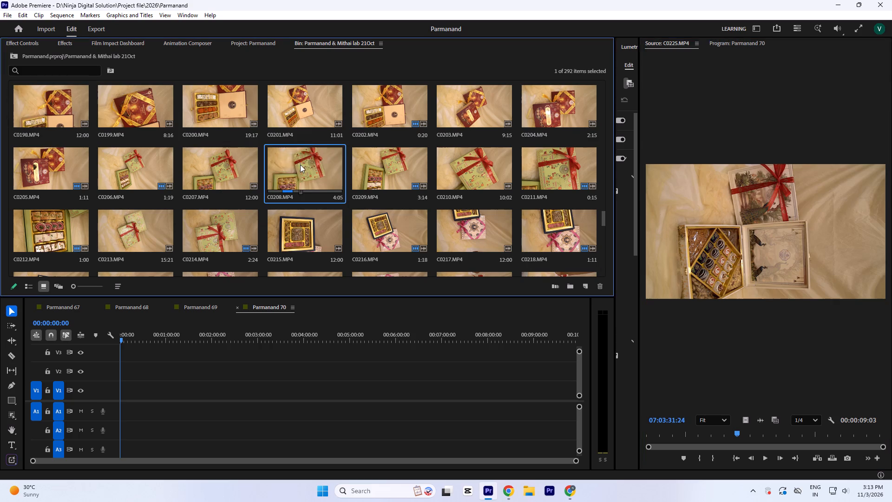
Preview the maroon Parmanand Sweets box clips C0201, C0199, C0203, C0204, C0196 and C0197, checking C0201 twice.
scroll(291, 177, "up", 1)
left_click(302, 171)
left_click_drag(302, 171, 302, 180)
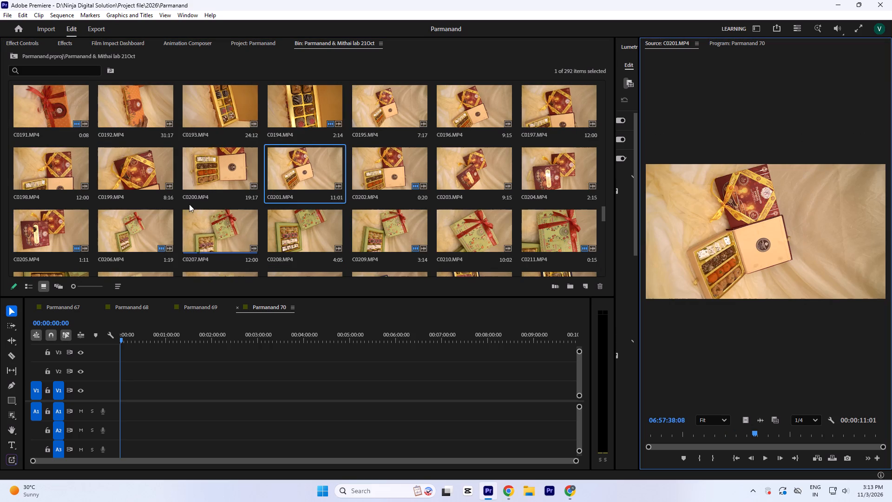
double_click(138, 171)
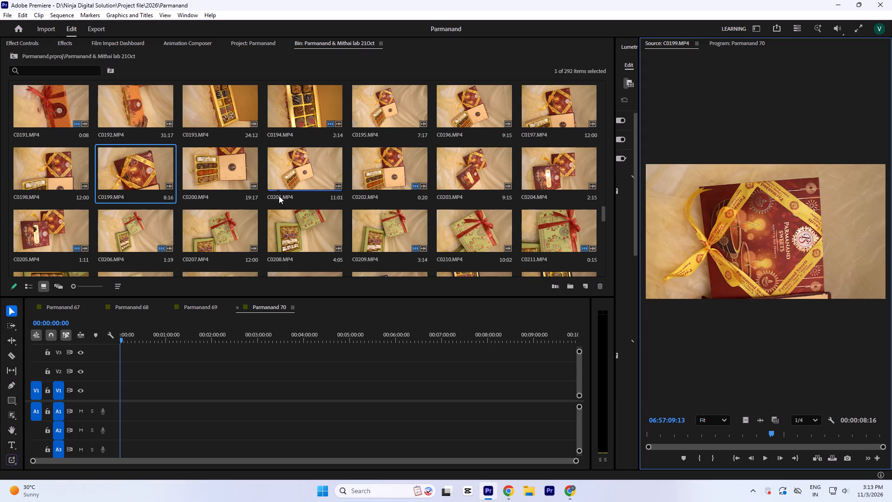
double_click(299, 173)
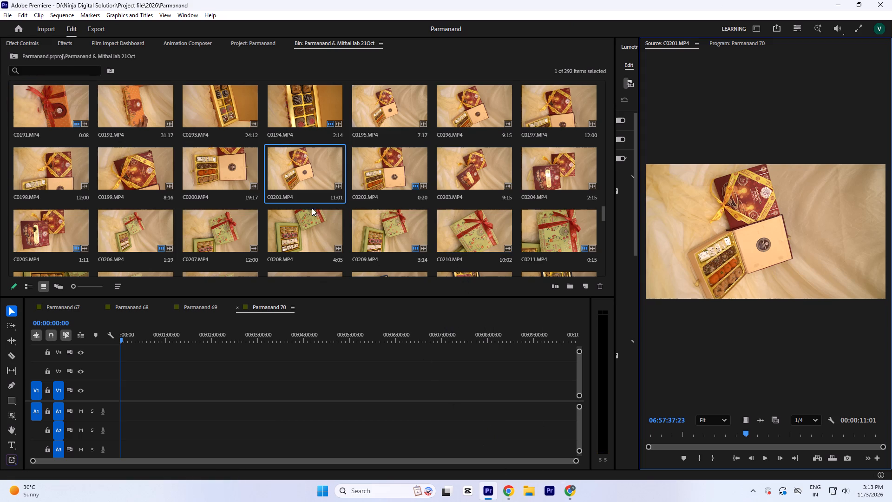
double_click(482, 157)
double_click(542, 164)
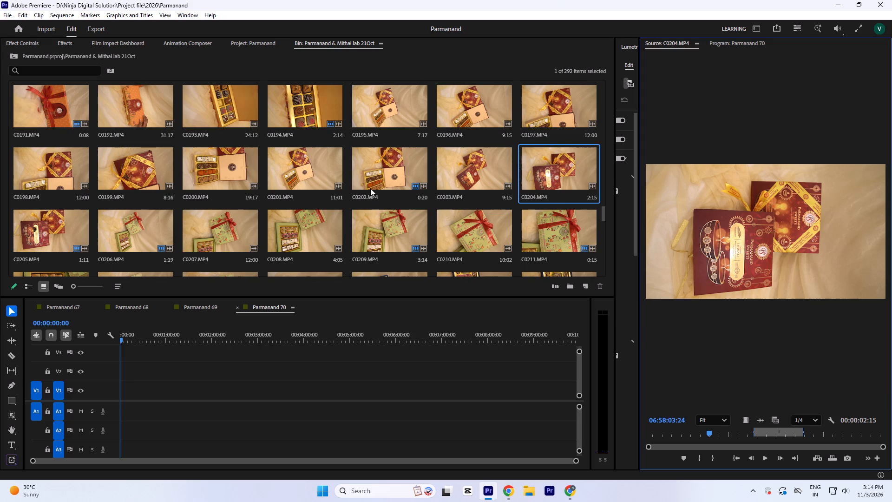
scroll(367, 199, "up", 1)
triple_click(474, 168)
double_click(561, 171)
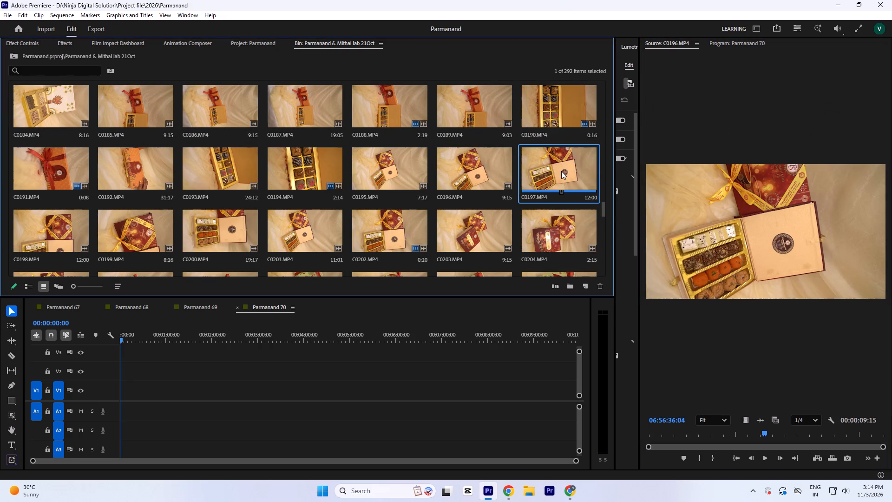
Preview the orange box clip C0189, the dry-fruit box clips C0182 and C0183, and the ribboned box close-up C0169.
scroll(462, 149, "up", 1)
double_click(467, 169)
scroll(453, 182, "up", 1)
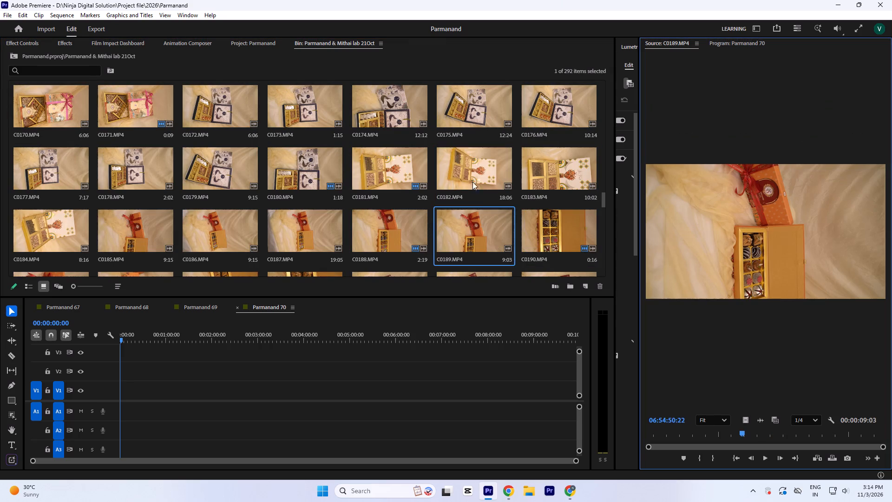
double_click(480, 170)
double_click(561, 166)
scroll(538, 183, "up", 2)
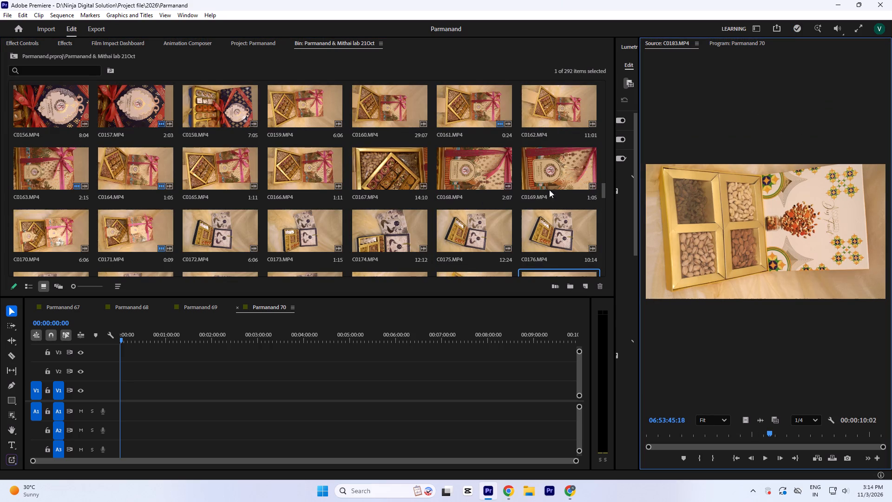
double_click(558, 172)
Look back through the bin to its earliest clips and preview C0026, the woman holding a gift box in the shop.
scroll(498, 192, "up", 4)
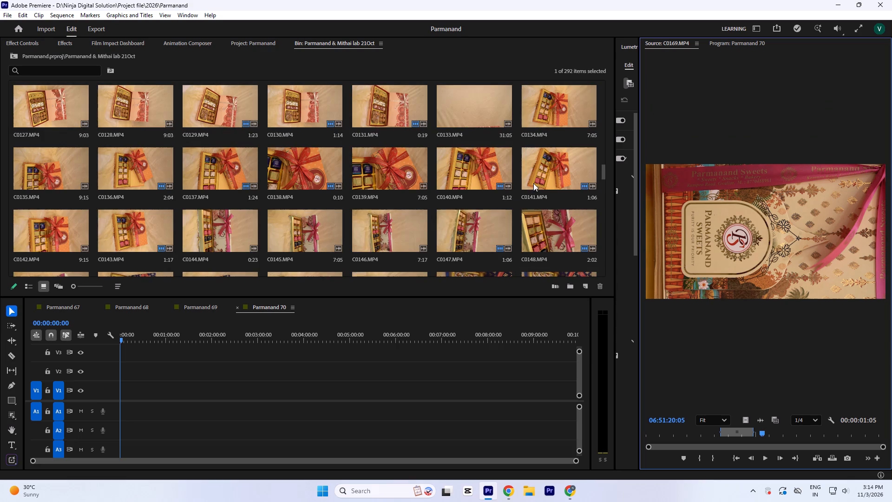
scroll(439, 218, "up", 1)
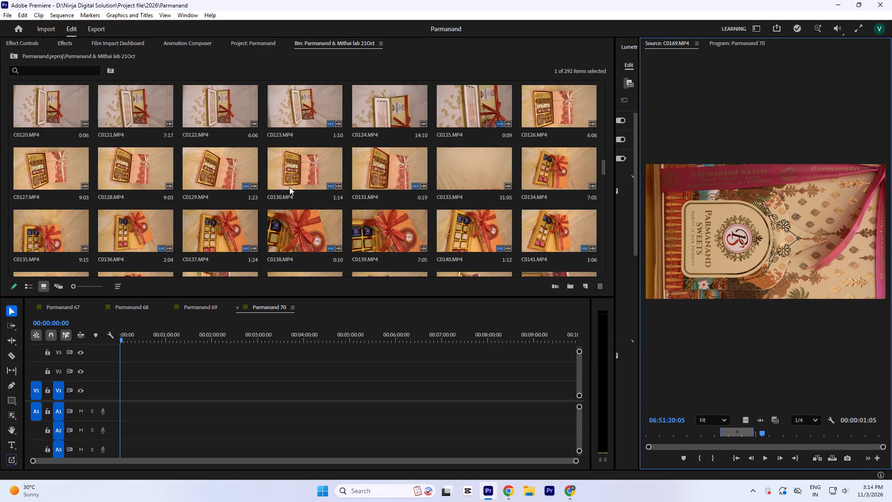
scroll(289, 186, "up", 4)
scroll(230, 234, "up", 3)
scroll(369, 209, "up", 8)
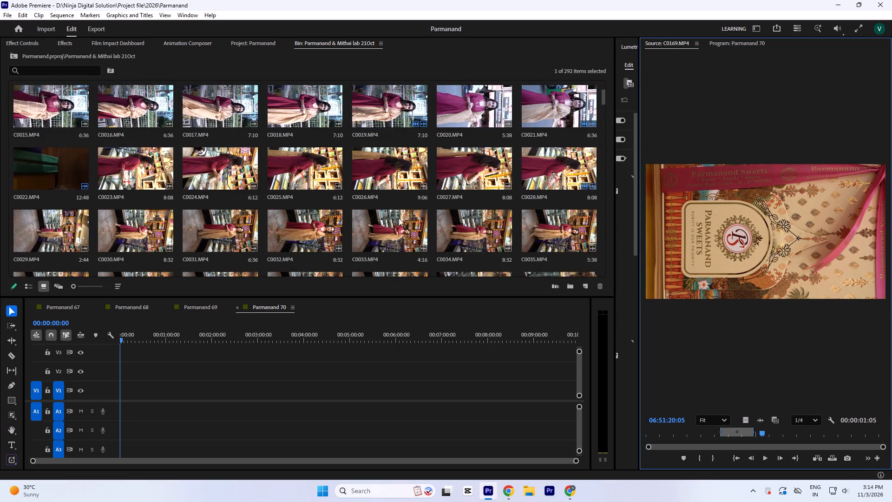
scroll(362, 210, "up", 1)
double_click(382, 234)
scroll(341, 218, "up", 4)
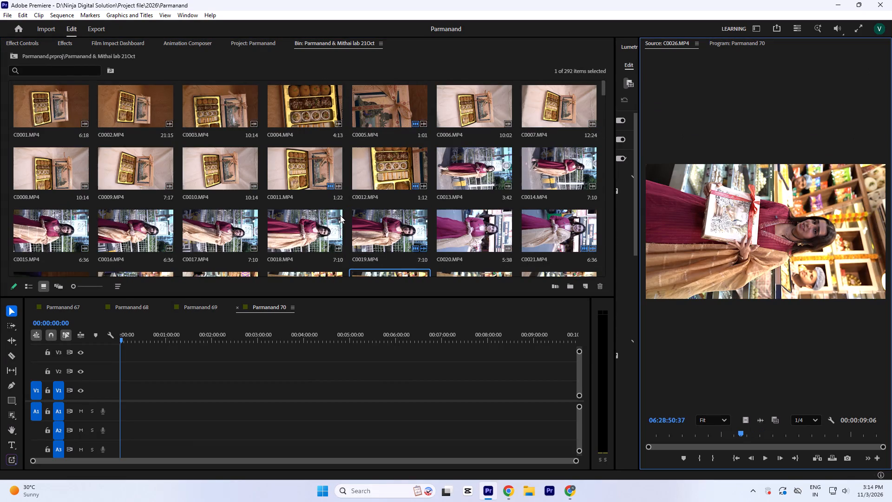
scroll(340, 215, "up", 5)
Look forward through the shop footage and preview clip C0117 of the woman holding a sweet box at the counter.
scroll(224, 174, "down", 16)
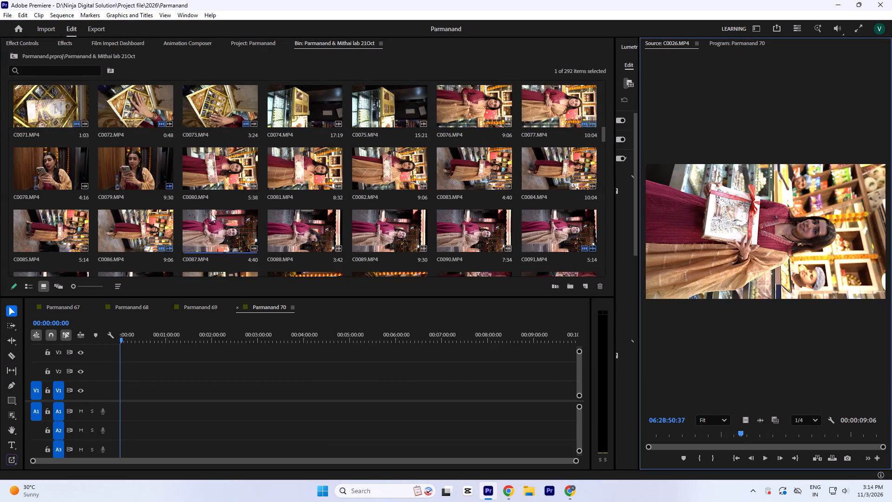
scroll(193, 211, "down", 2)
scroll(340, 188, "down", 2)
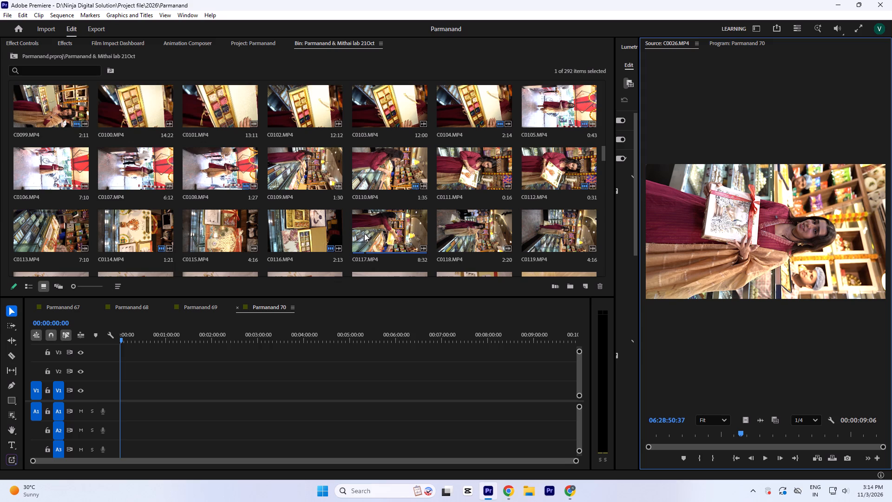
double_click(384, 238)
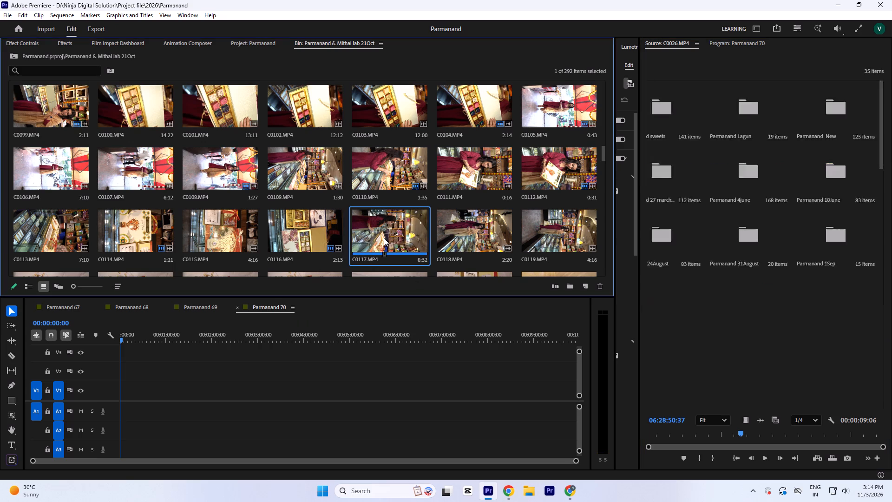
scroll(384, 238, "down", 2)
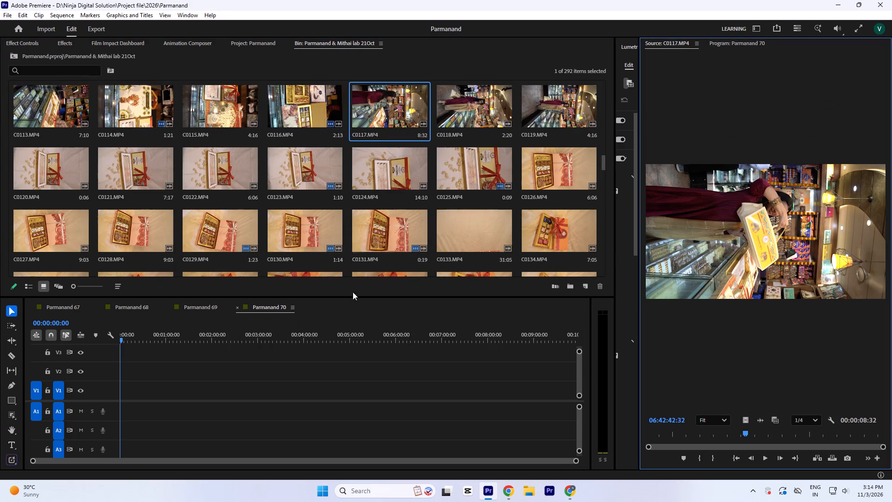
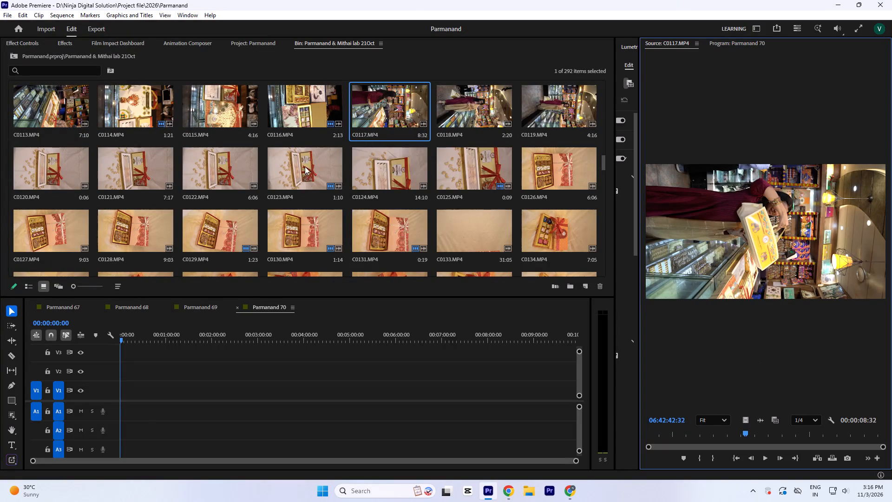
Preview the plain backdrop clip C0133, the orange ribboned box clip C0134, and the pink-ribboned box clips C0167 and C0168.
scroll(315, 224, "down", 1)
scroll(392, 244, "down", 2)
scroll(425, 240, "up", 2)
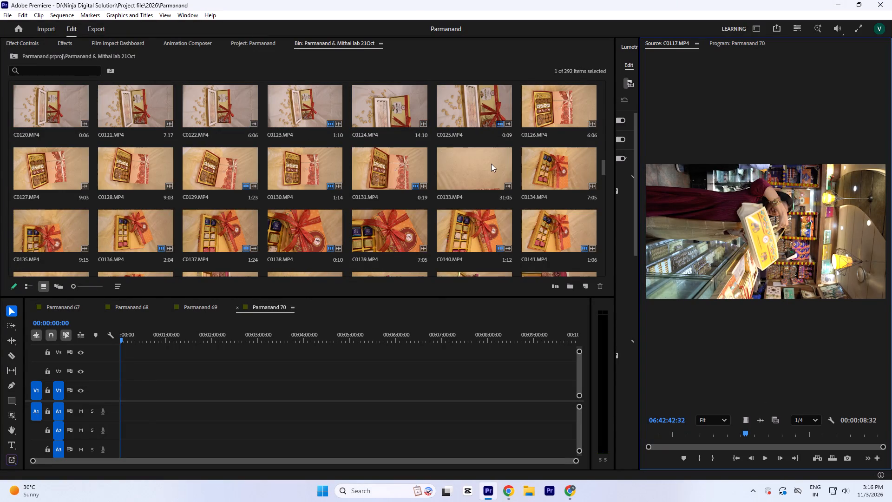
triple_click(491, 163)
triple_click(541, 174)
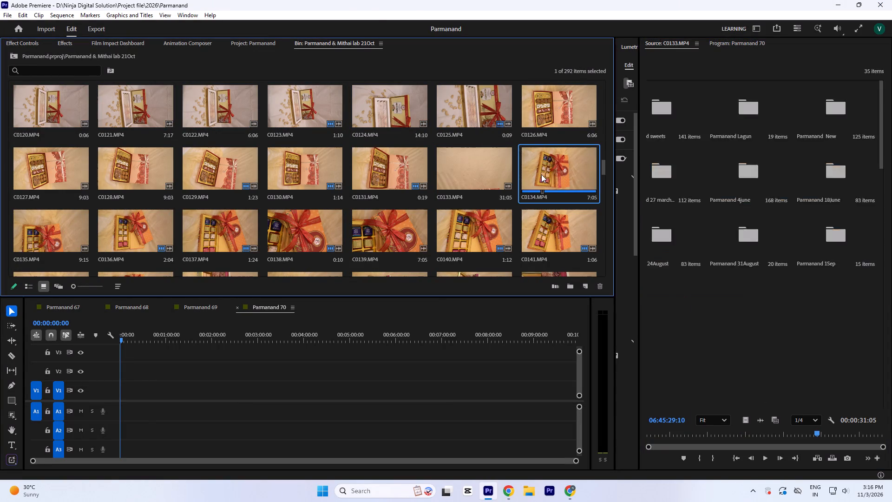
scroll(500, 209, "down", 1)
scroll(412, 236, "down", 3)
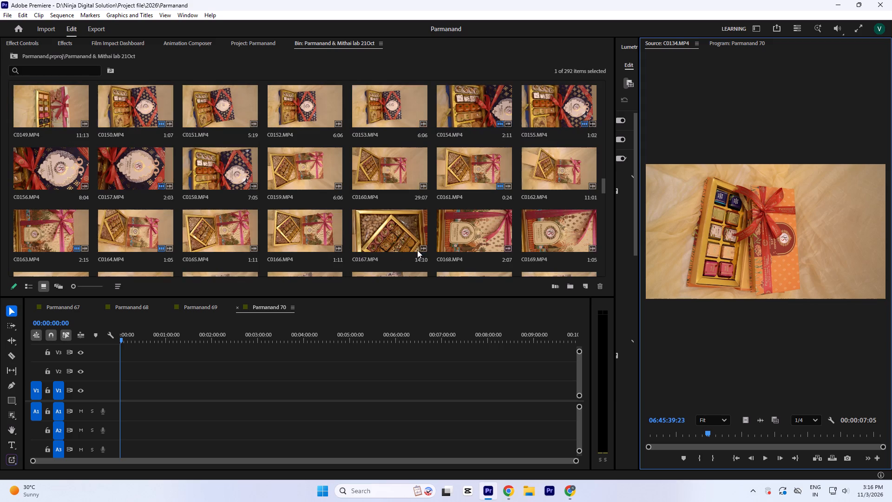
scroll(381, 227, "down", 1)
double_click(375, 170)
double_click(479, 174)
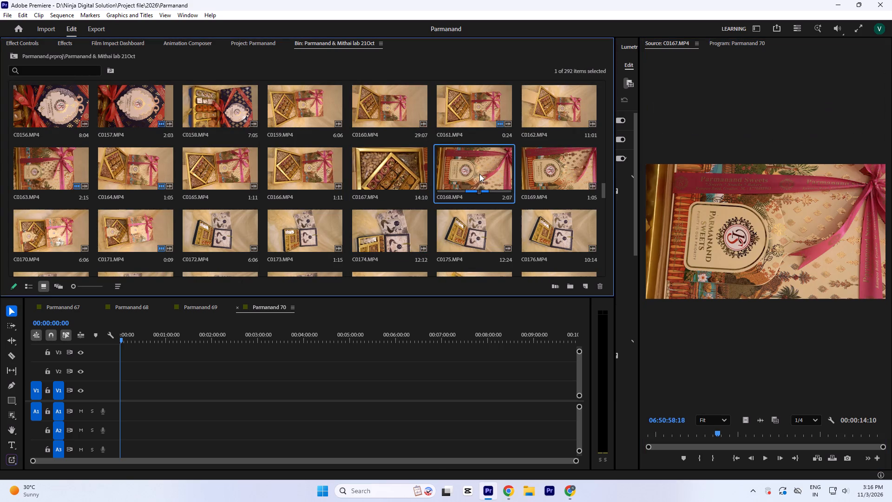
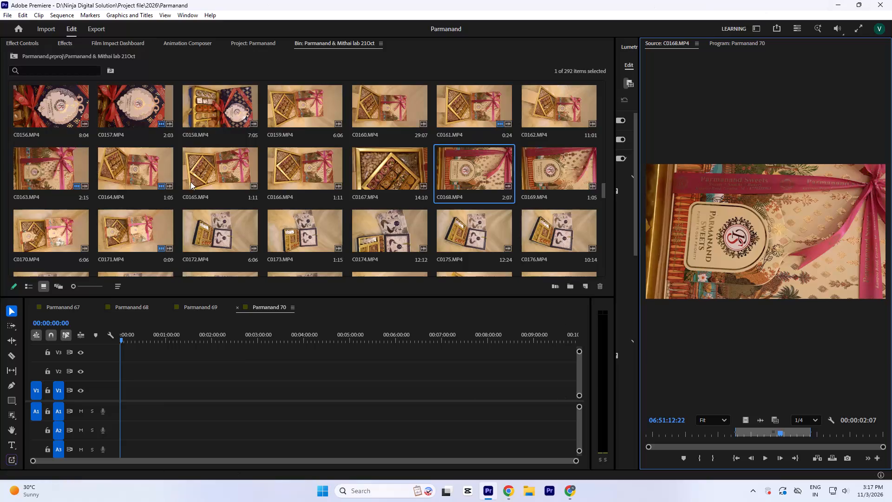
Preview the orange ribboned box clip C0187 and look through the further gift-box clips in the Parmanand & Mithai lab 21Oct bin.
scroll(353, 216, "down", 2)
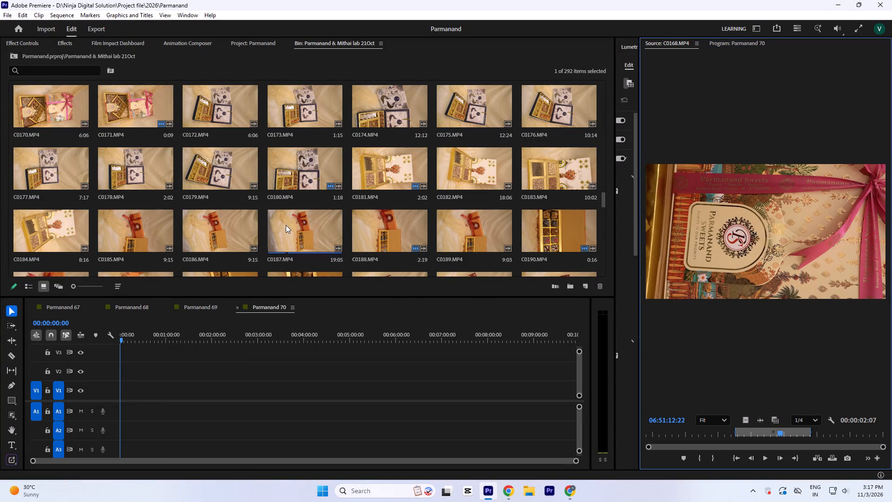
double_click(286, 225)
scroll(285, 225, "down", 11)
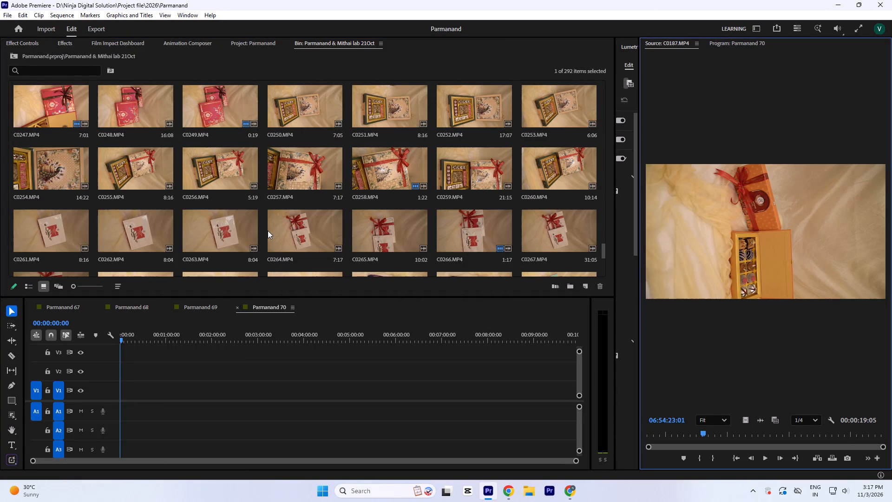
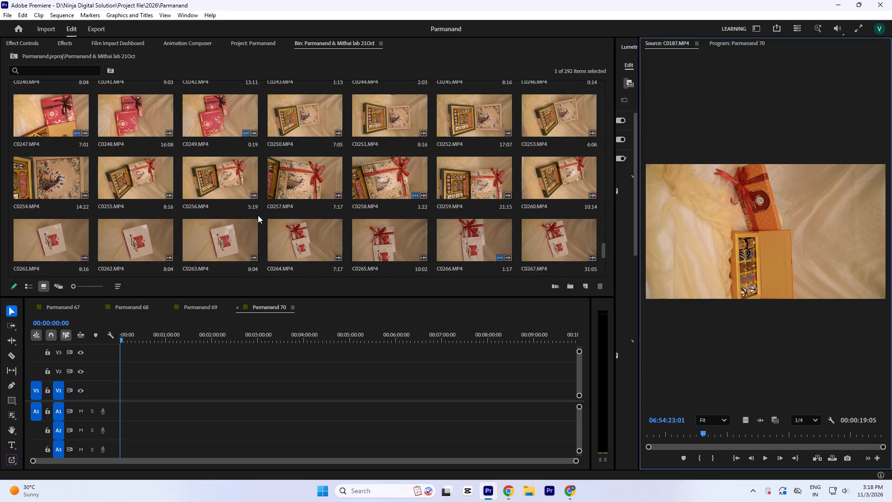
Preview the open peacock-design gift-box clips C0250, C0251, C0252 and C0253, and look back through the earlier gift-box clips in the bin.
scroll(274, 215, "up", 1)
triple_click(309, 184)
double_click(390, 167)
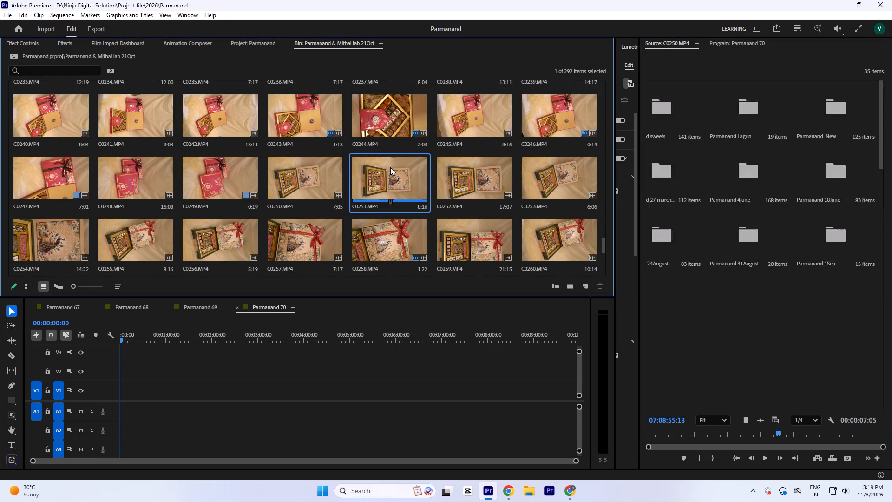
double_click(495, 172)
double_click(571, 179)
scroll(386, 236, "up", 4)
scroll(248, 240, "up", 2)
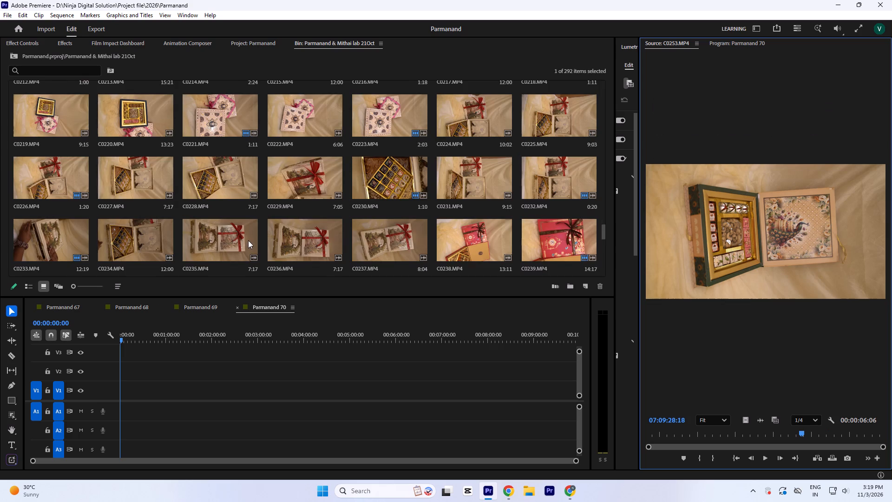
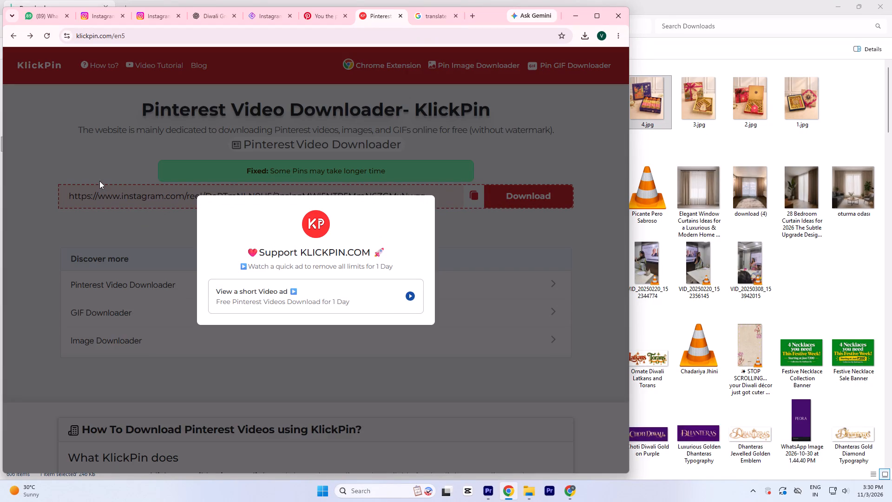
Download the gift-pack Instagram reel as a video with FastDl, using the copied reel link.
left_click(254, 16)
scroll(226, 222, "up", 2)
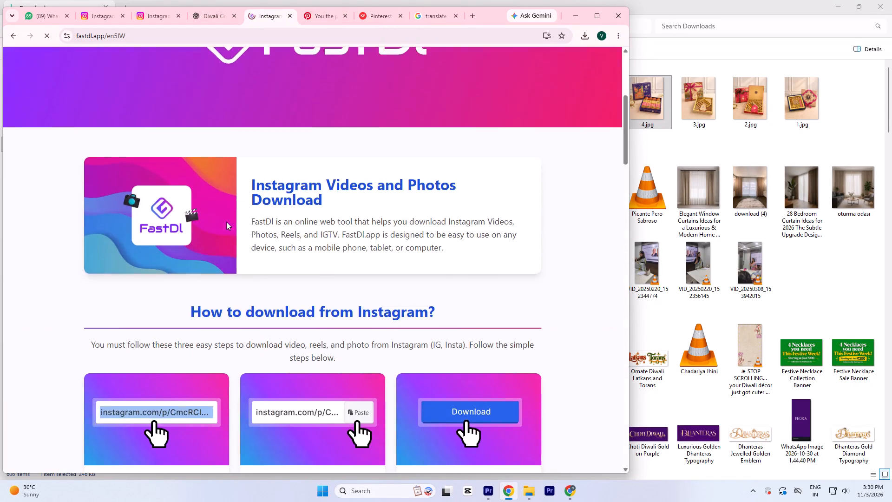
scroll(226, 222, "up", 7)
left_click(225, 92)
key("ctrl+v")
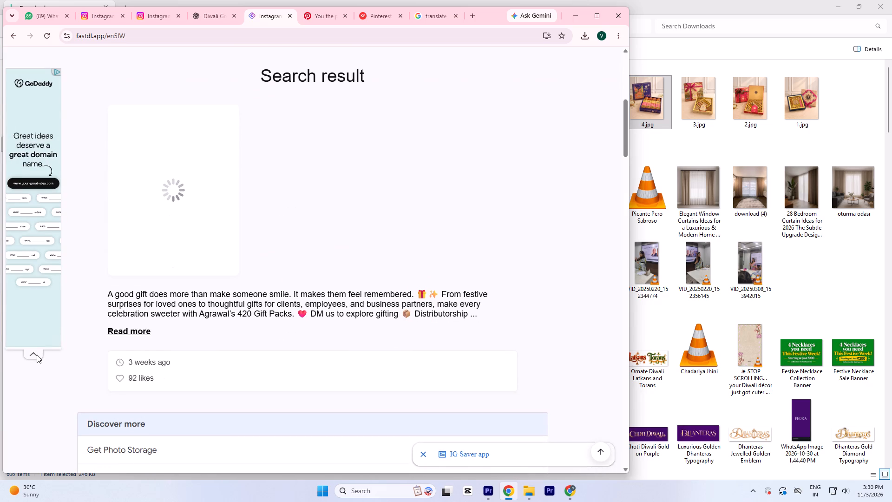
left_click(37, 355)
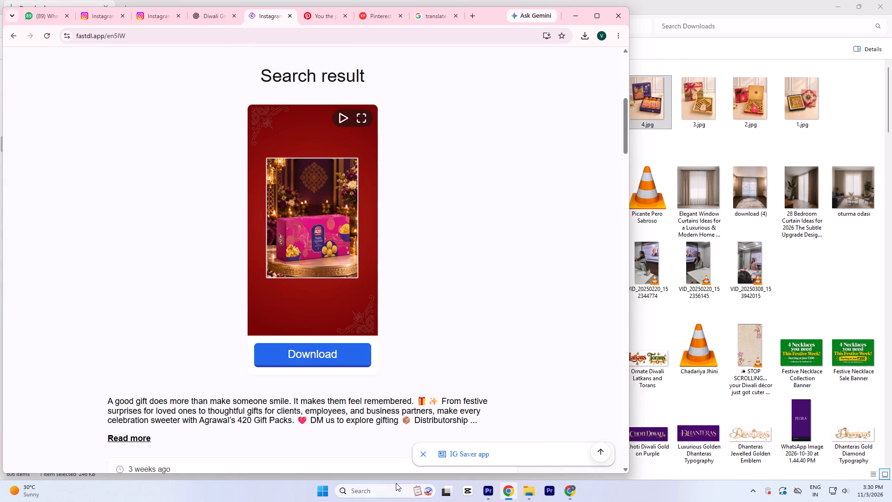
left_click(343, 365)
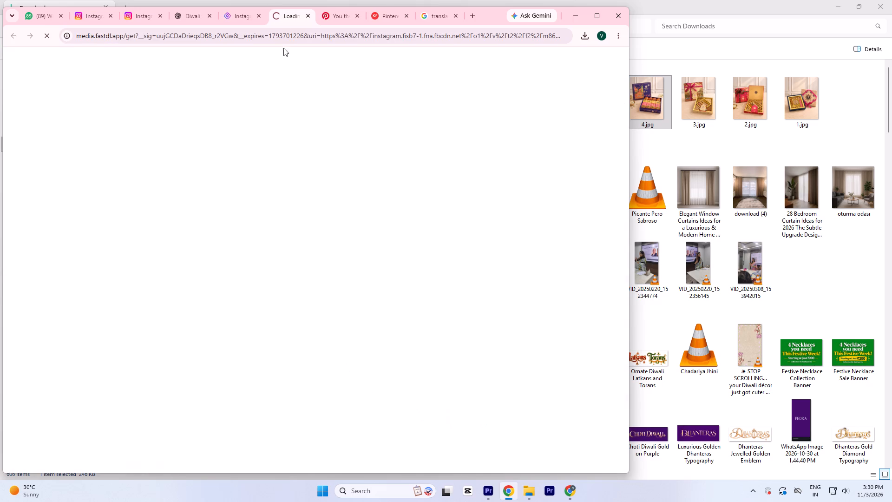
Bring the downloaded "A good gift does more than make someone smile" video into Premiere at the start of Parmanand 70, on V1 and A1.
left_click(588, 34)
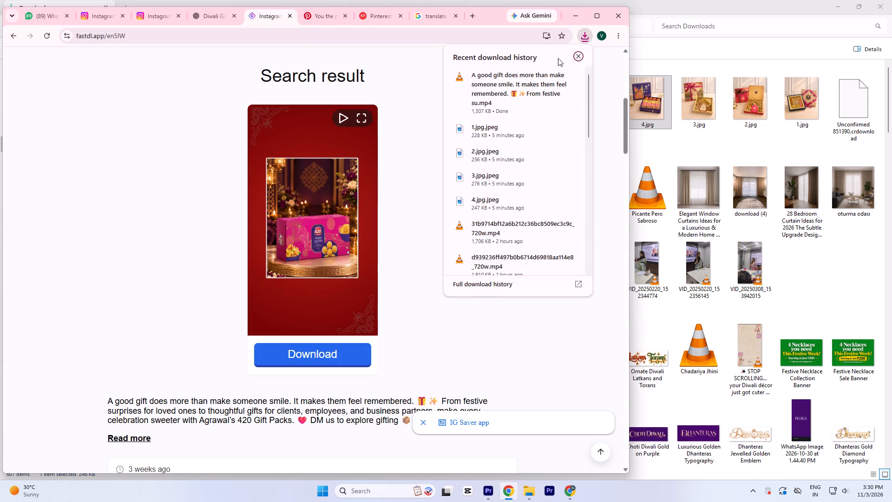
left_click_drag(507, 85, 155, 366)
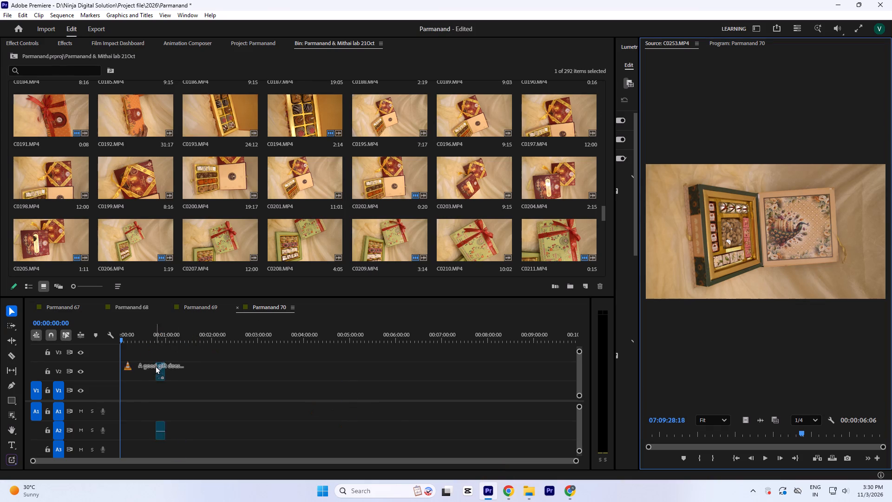
left_click_drag(155, 366, 103, 397)
left_click(496, 279)
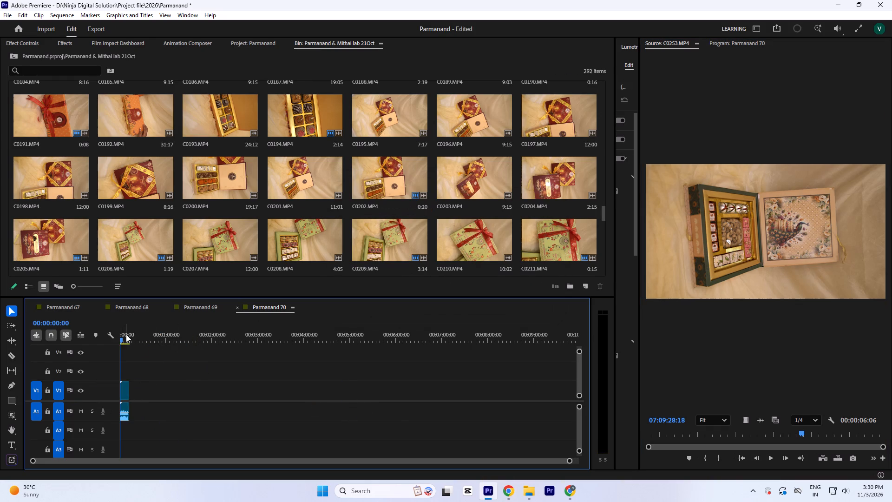
Return the playhead to 00:00:00:00 and mark the Parmanand 70 sequence range from there.
left_click_drag(125, 334, 79, 366)
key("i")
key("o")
Scale the downloaded reel clip to the frame size and unlink its audio from the video, with track A1 expanded.
key("equal")
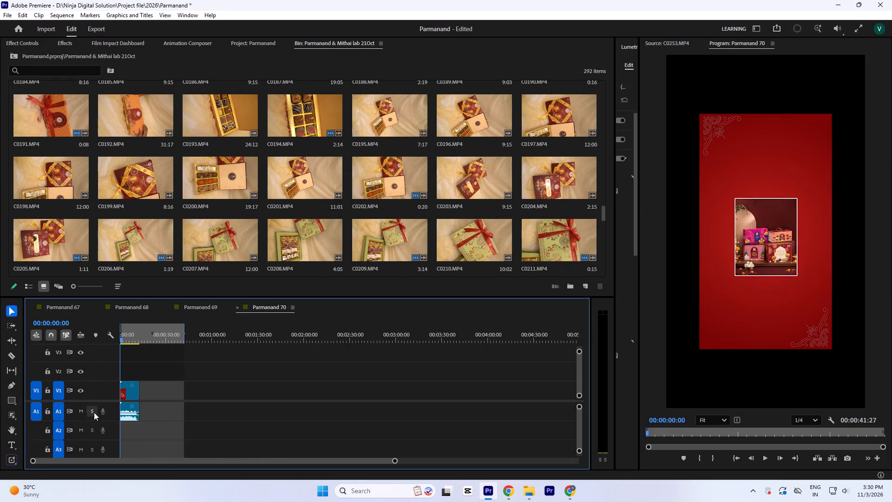
key("equal")
key("equal")
left_click(143, 392)
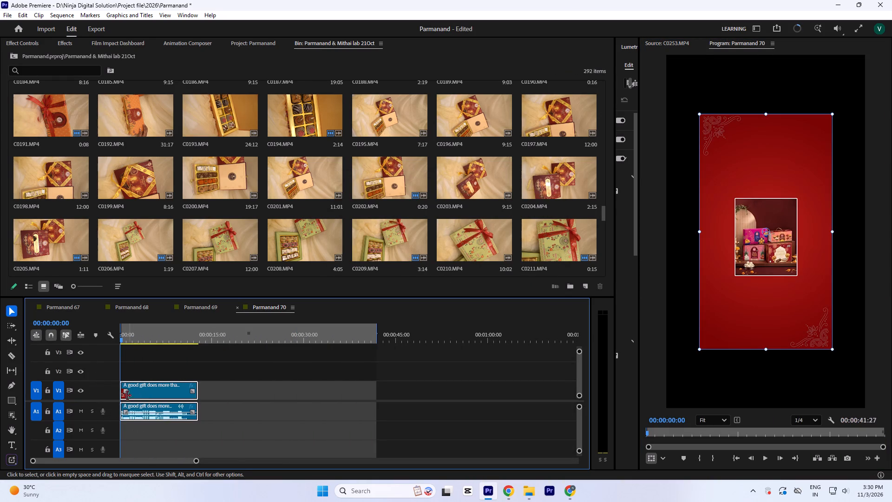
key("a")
double_click(111, 415)
key("ctrl+l")
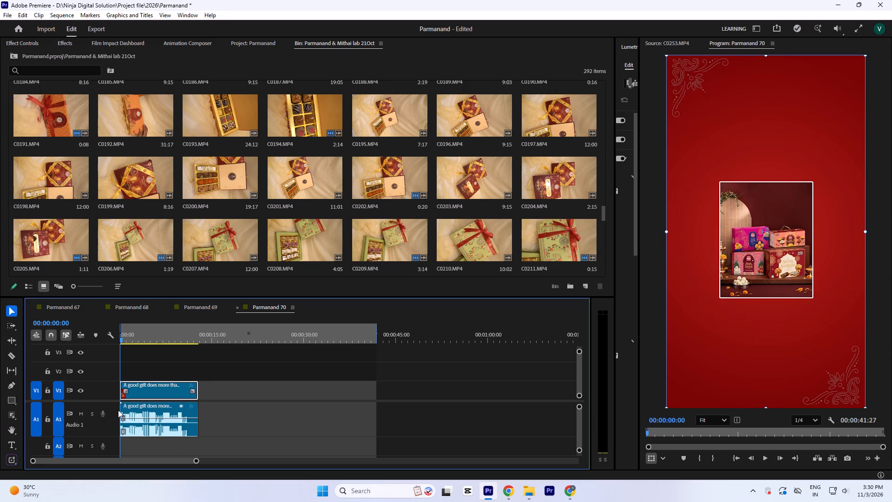
Run Scene Edit Detection on the reel's video clip on V1.
key("equal")
key("equal")
right_click(191, 394)
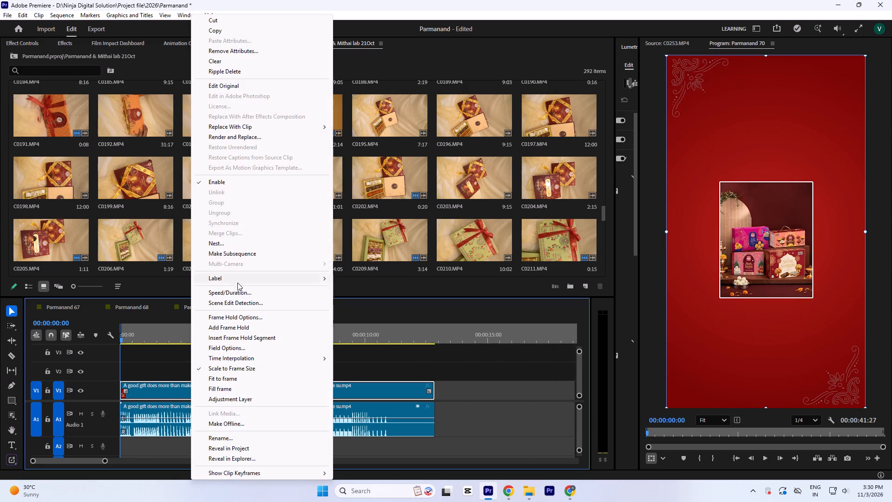
left_click(241, 300)
key("Return")
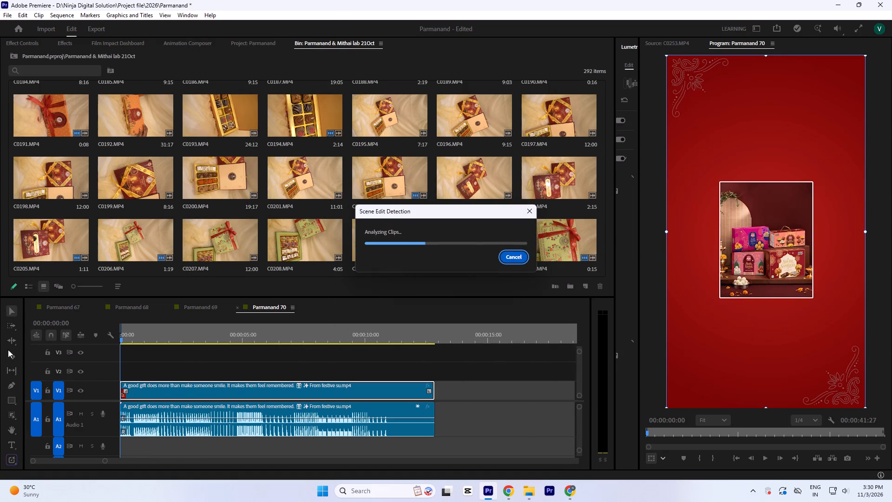
Add a clip marker at 00:00:00:16 on the reference clip, where the "This Festive Season" text first appears.
left_click_drag(139, 332, 105, 340)
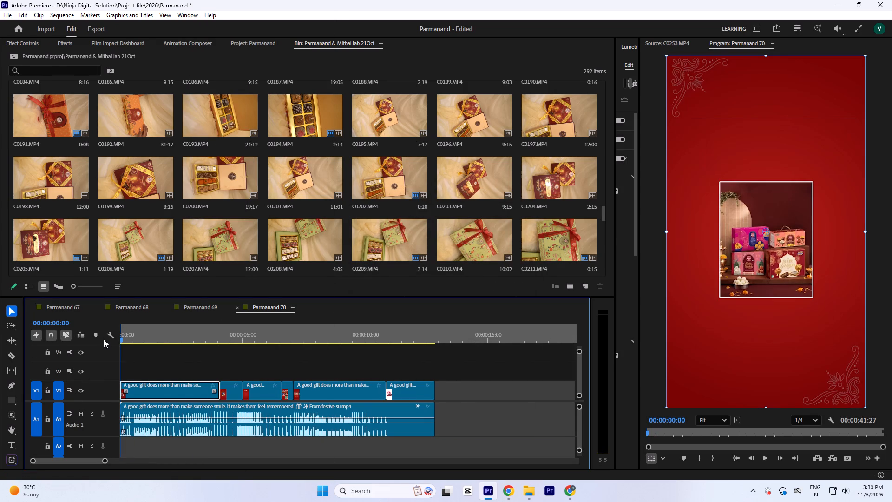
key("equal")
key("equal")
key("equal")
key("equal")
key("equal")
key("equal")
left_click_drag(132, 338, 156, 344)
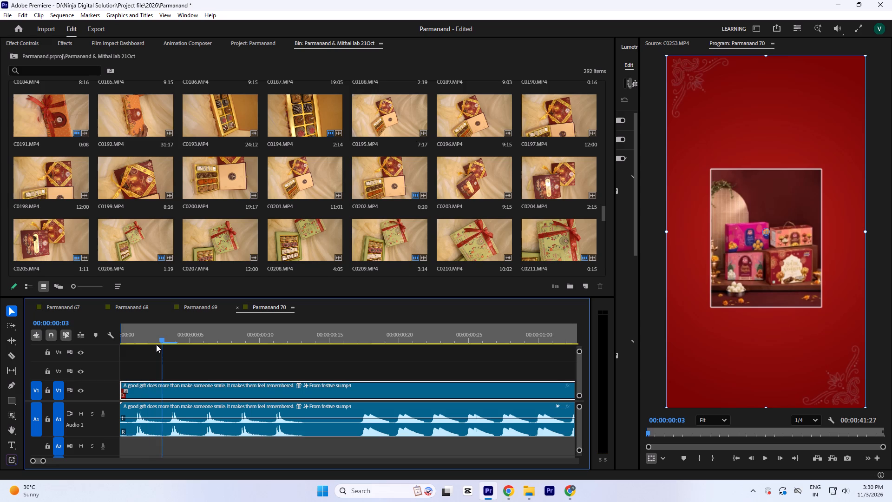
left_click_drag(156, 344, 252, 374)
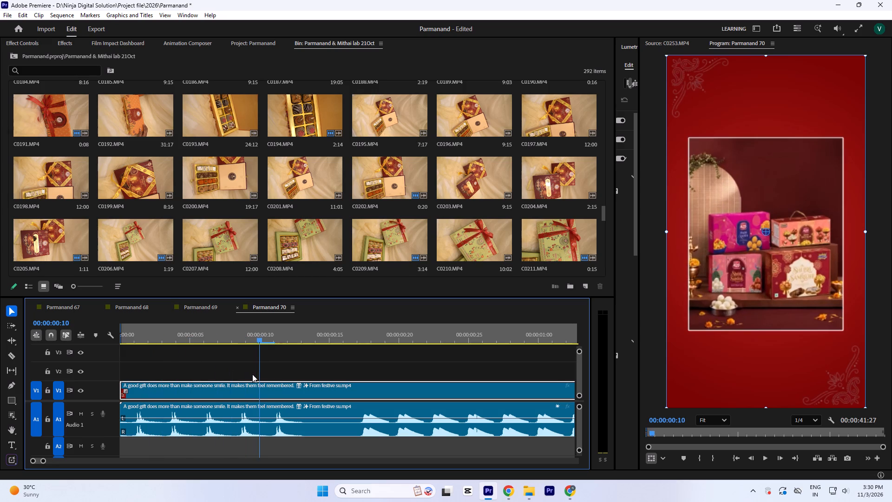
left_click_drag(252, 374, 382, 390)
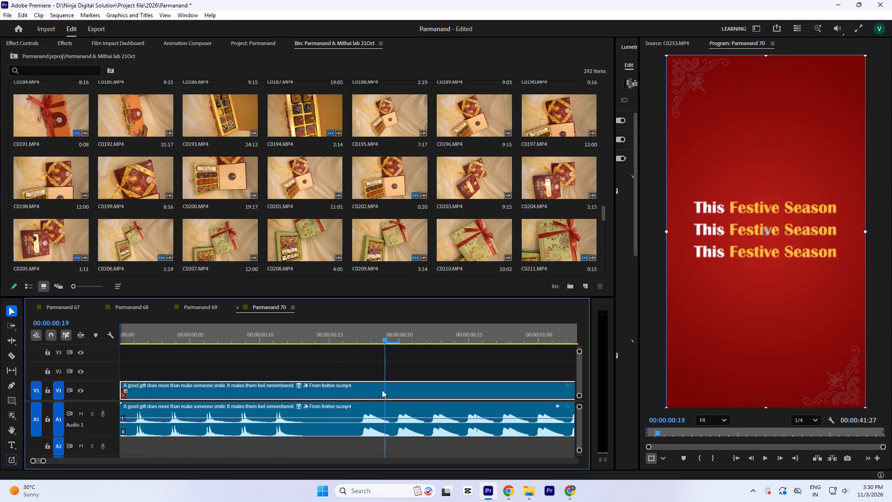
left_click_drag(382, 390, 354, 398)
left_click(341, 333)
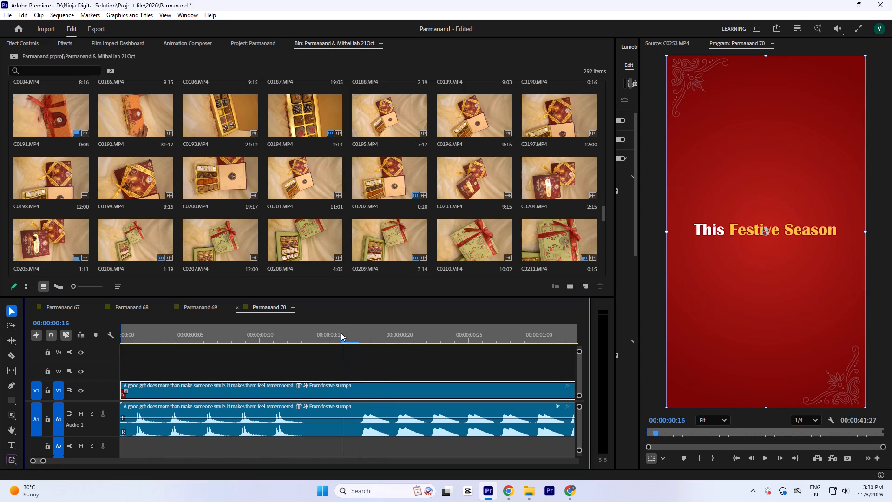
left_click(328, 331)
key("Right")
key("m")
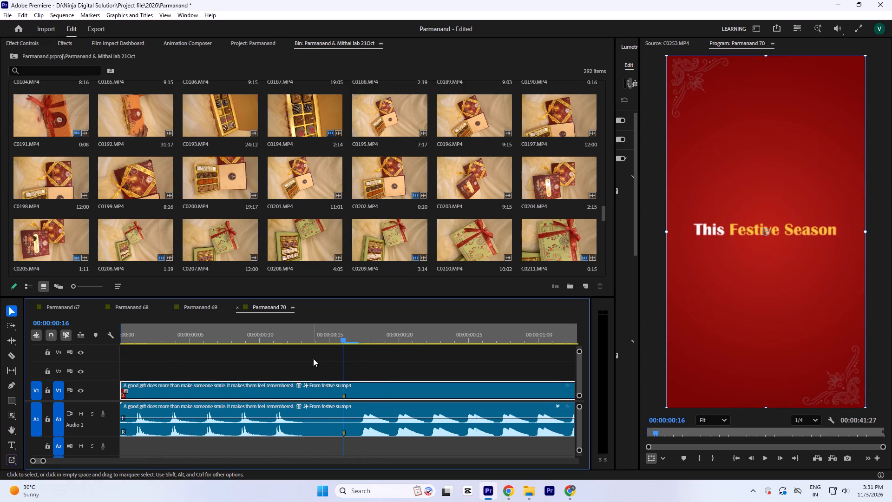
Replay and scrub the reference clip's opening photo zoom to check the first marker's timing against the audio.
left_click(314, 355)
left_click(312, 390)
key("minus")
left_click_drag(167, 334, 45, 350)
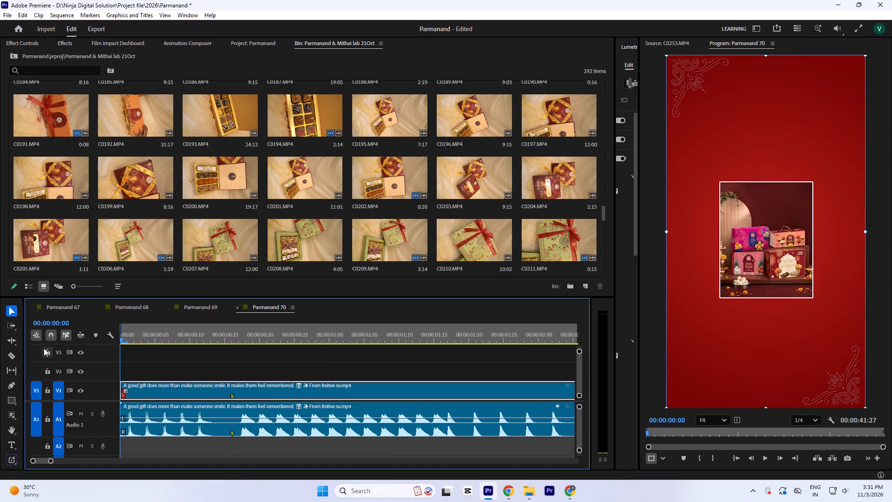
key("space")
key("space")
left_click_drag(202, 325, 108, 357)
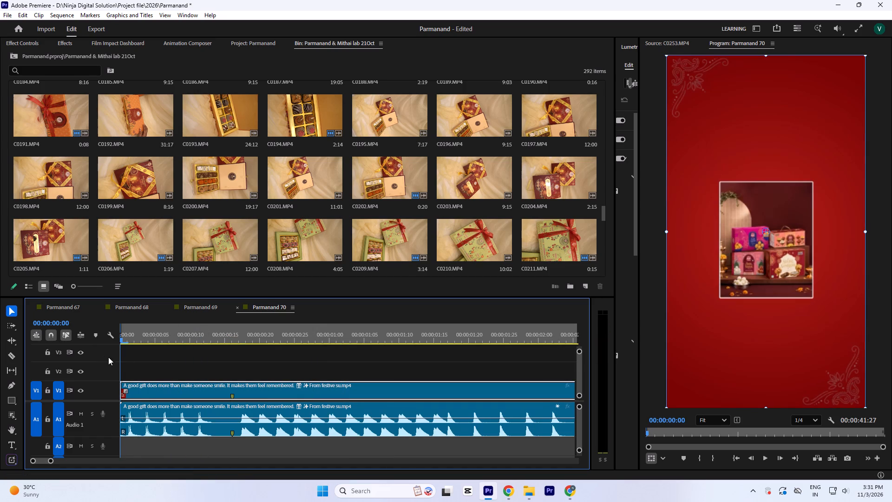
left_click_drag(108, 357, 133, 365)
key("equal")
key("equal")
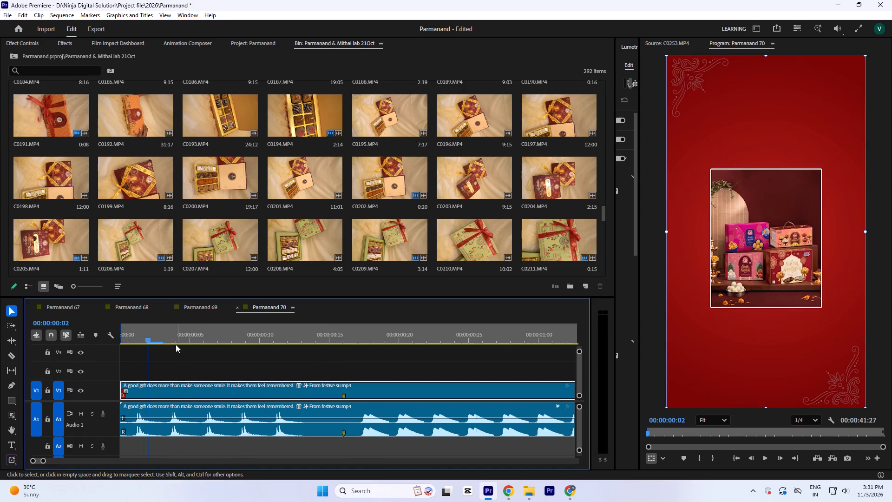
left_click_drag(167, 335, 333, 383)
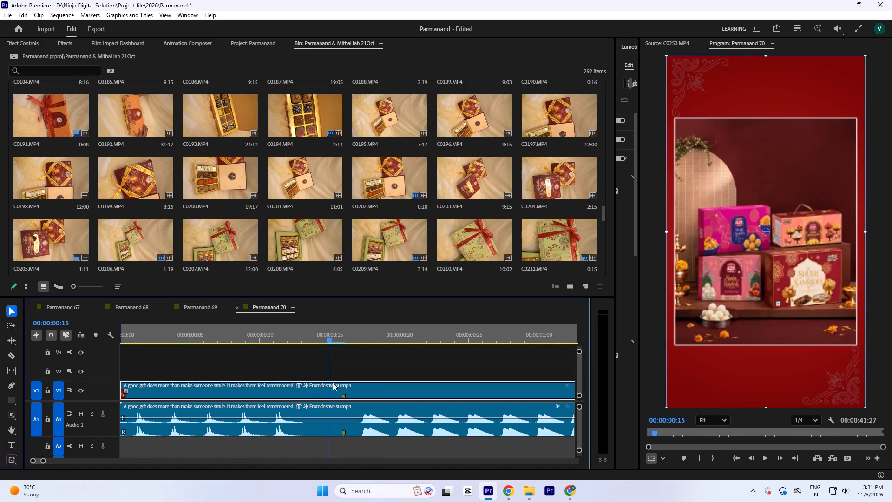
left_click_drag(333, 383, 349, 398)
Play on through the text section and add a clip marker at 00:00:01:21, on the Kesar Peda box shot.
key("minus")
key("space")
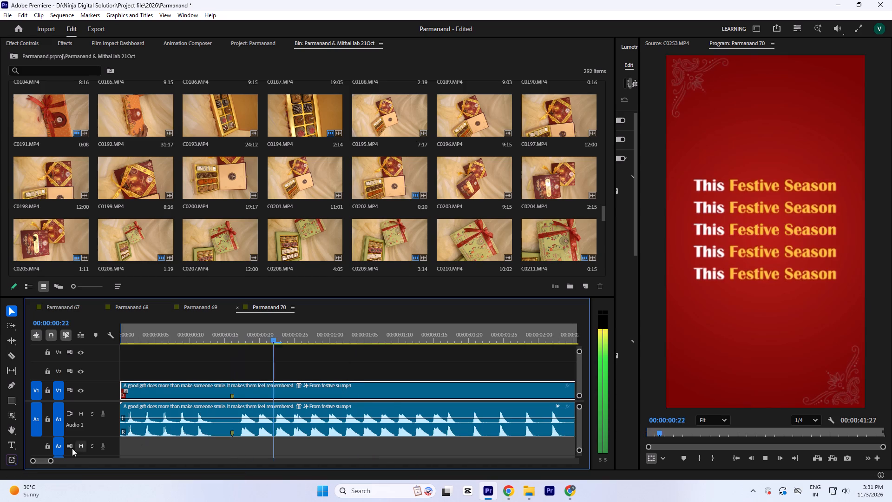
key("space")
key("space")
key("space")
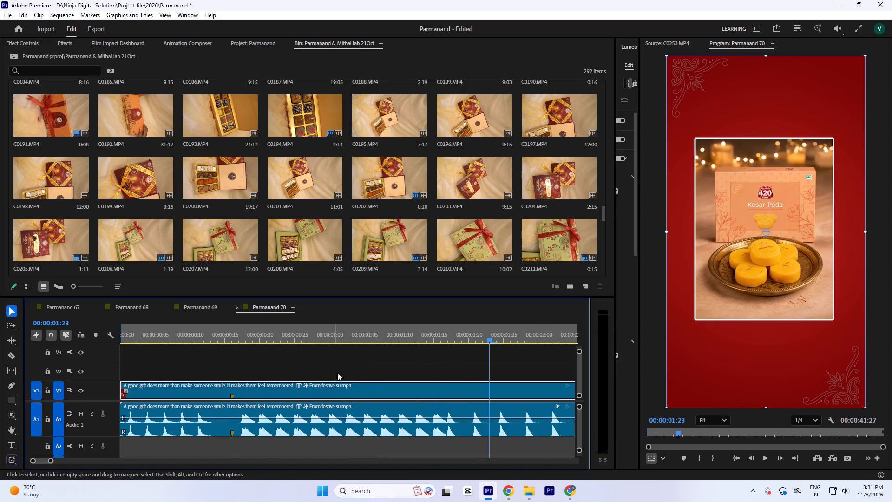
key("Left")
key("Left")
key("Left")
key("Right")
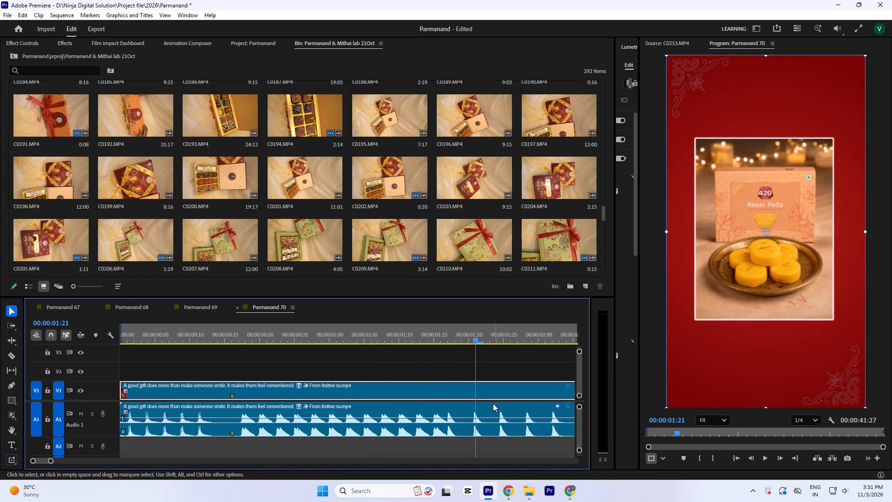
key("m")
Add clip markers at the next two product changes, 00:00:01:24 for the teal Family Time box and 00:00:01:28 for the pink box.
key("Right")
key("Right")
key("Right")
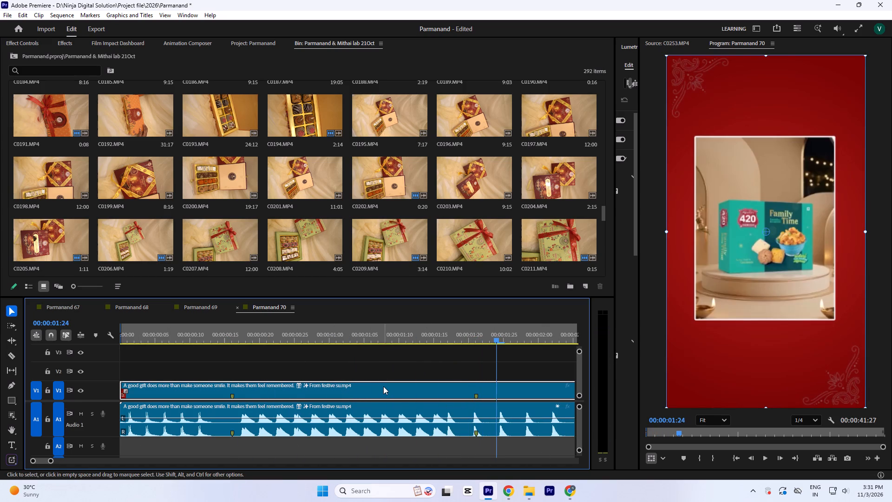
key("Left")
key("Right")
key("m")
key("Right")
key("Right")
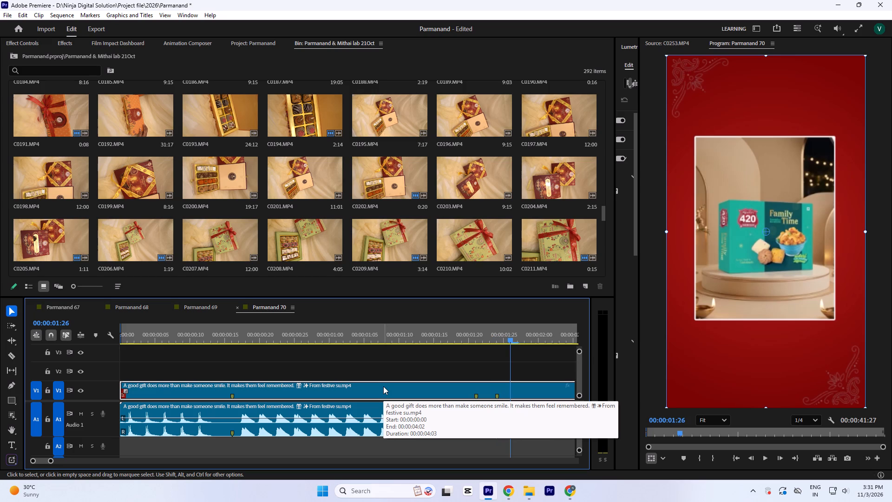
key("Right")
key("Right")
key("Left")
key("Right")
key("m")
Add clip markers at the following two product changes, 00:00:02:02 and 00:00:02:06, the latter on the blue box shot.
key("Right")
key("Right")
key("Right")
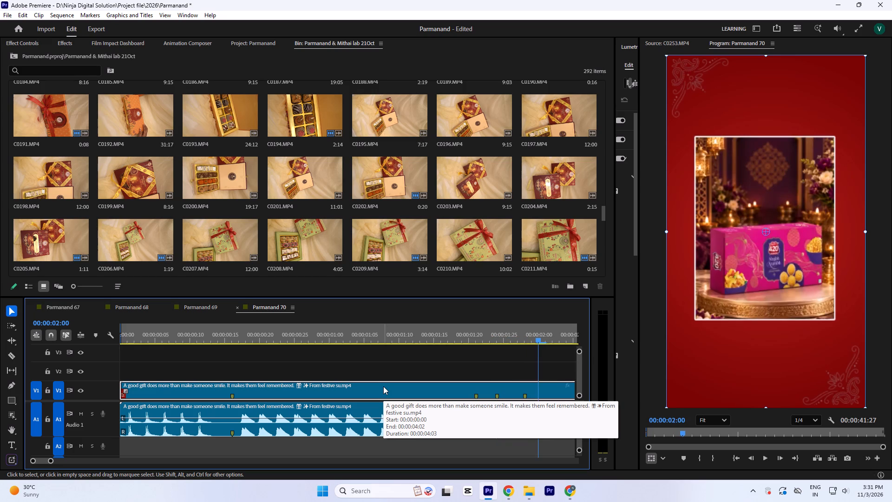
key("Right")
key("Left")
key("Right")
type("m--=")
key("Right")
key("Right")
key("Right")
key("Right")
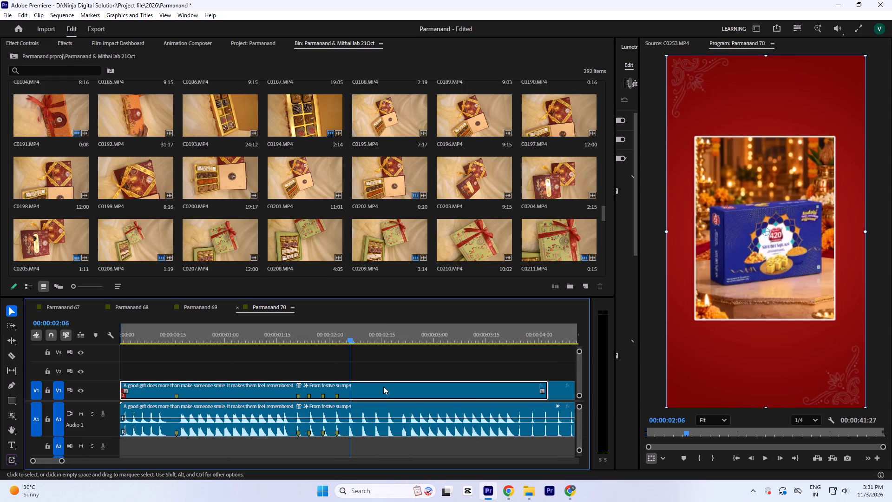
key("Left")
key("Right")
key("m")
Add clip markers at the next two image changes, 00:00:02:09 and 00:00:02:13, the latter on the lilac box shot.
key("Left")
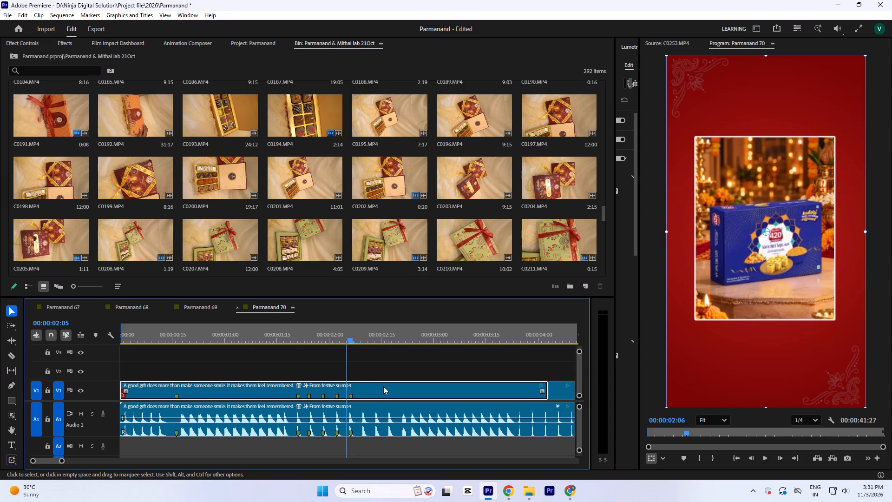
key("Right")
key("Right")
key("Right")
key("Right")
key("Left")
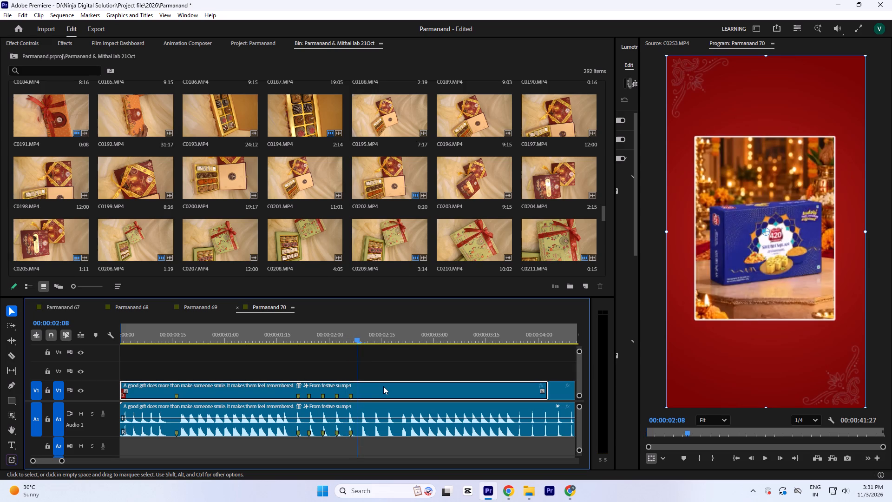
key("Right")
key("m")
key("Right")
key("Right")
key("Right")
key("Right")
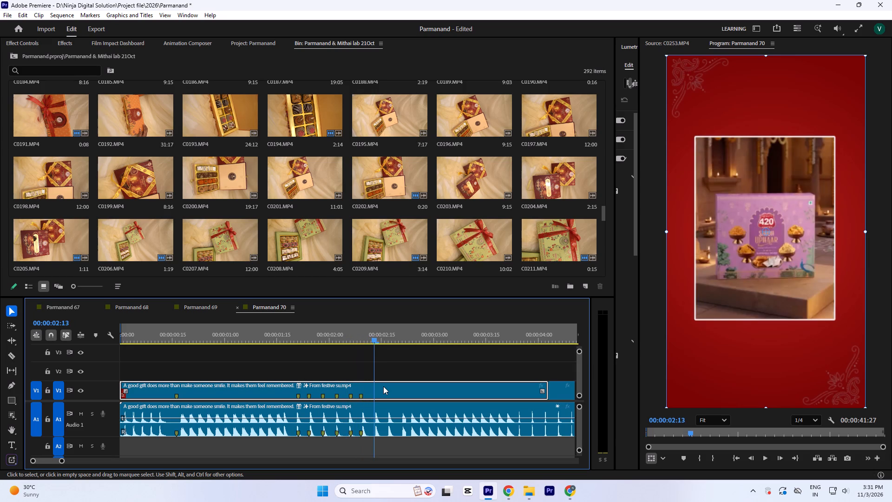
key("Left")
key("Right")
key("m")
Add clip markers at 00:00:02:17 for the grouped boxes shot and at 00:00:02:24 where the plain red background starts.
key("Right")
key("Right")
key("Right")
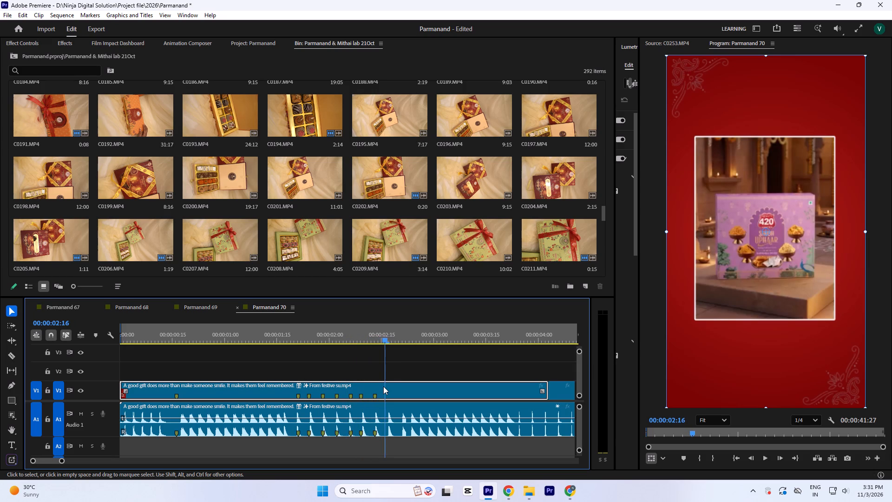
key("Right")
key("Left")
key("Right")
key("m")
key("Right")
key("Right")
key("Right")
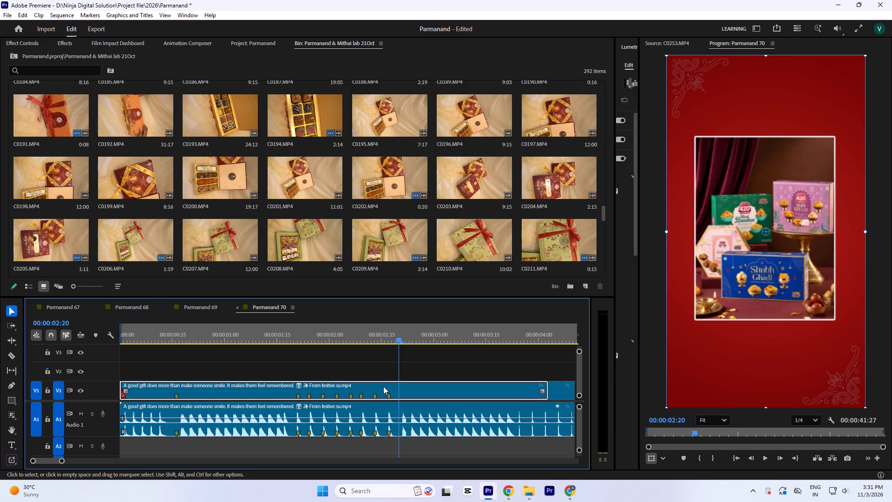
key("Right")
key("Right")
key("Right")
key("Right")
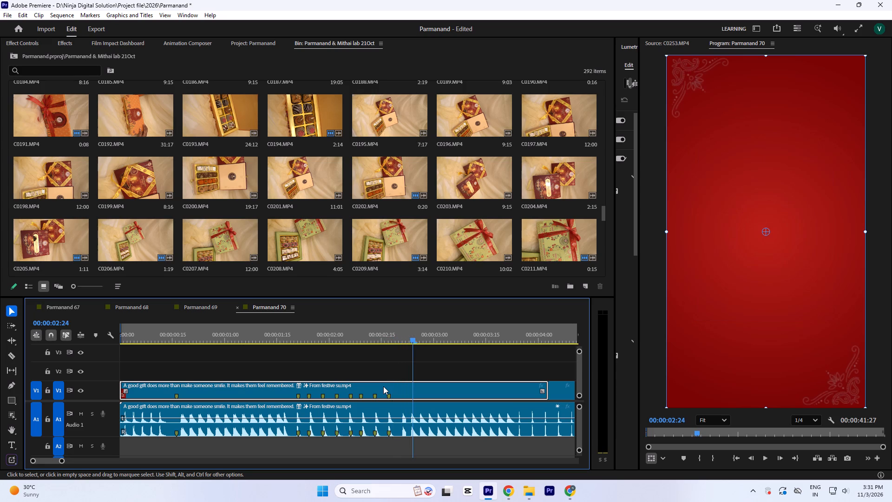
key("Left")
key("Left")
key("Right")
key("Right")
key("m")
Step past the "Upgrade Your Gifting" text and add a clip marker at 00:00:03:22, where the small lilac box photo appears.
key("Right")
key("Right")
key("Right")
key("Right")
key("Right")
key("Right")
key("Right")
key("Right")
key("Right")
key("Right")
key("Right")
key("Right")
key("Right")
key("Right")
key("Right")
key("Right")
key("Right")
key("Right")
key("Right")
key("Right")
key("Right")
key("Right")
key("Right")
key("Right")
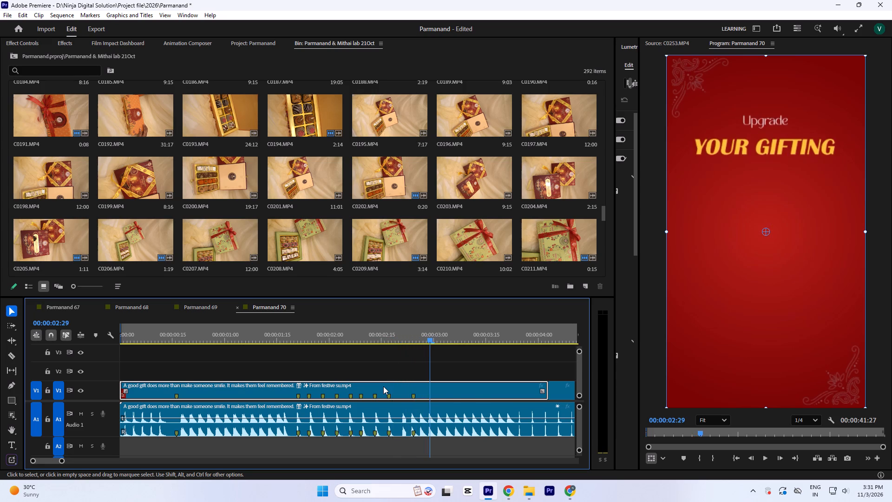
key("Left")
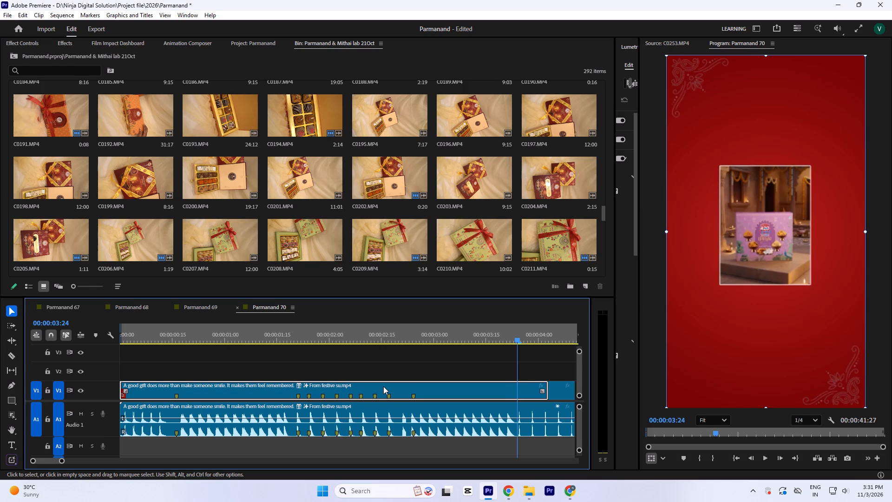
key("Left")
key("Left")
key("Left")
key("Right")
key("m")
Add clip markers for the next two stacked photos, at 00:00:03:26 for the Soan Papdi photo and 00:00:03:29 for the pink box photo.
key("Right")
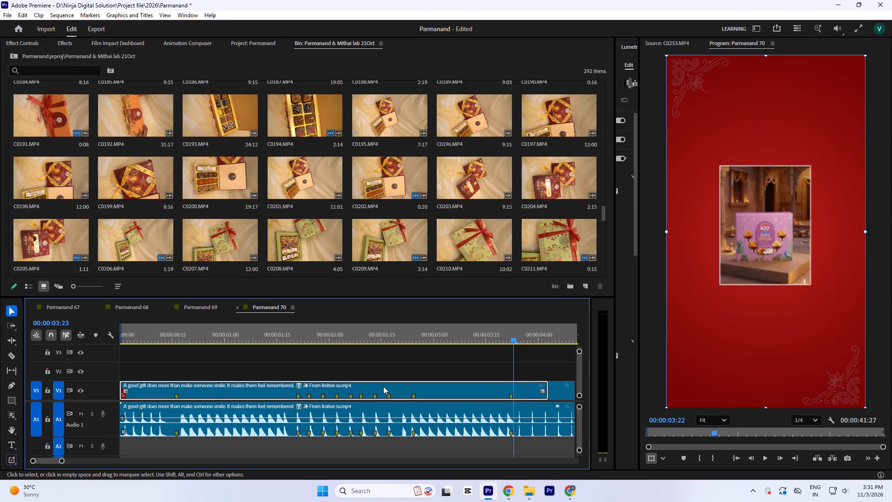
key("Right")
key("Right")
key("Right")
key("m")
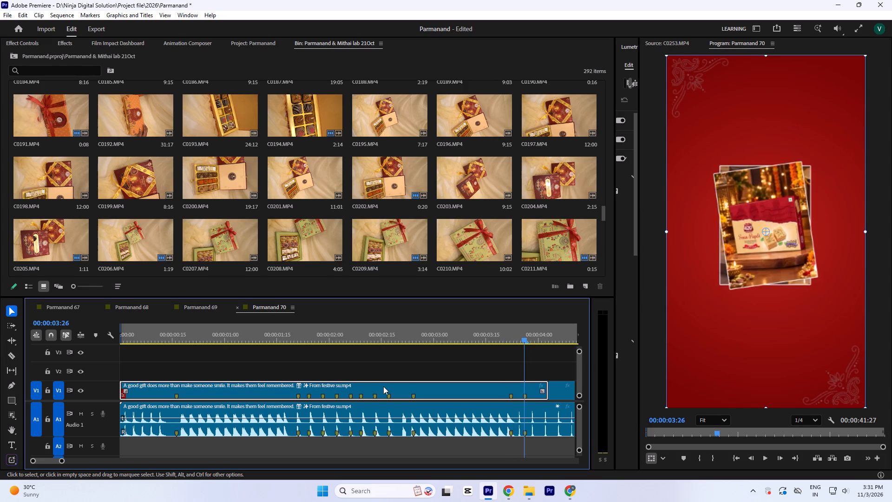
key("Left")
key("Right")
key("Right")
key("Right")
key("Right")
key("Left")
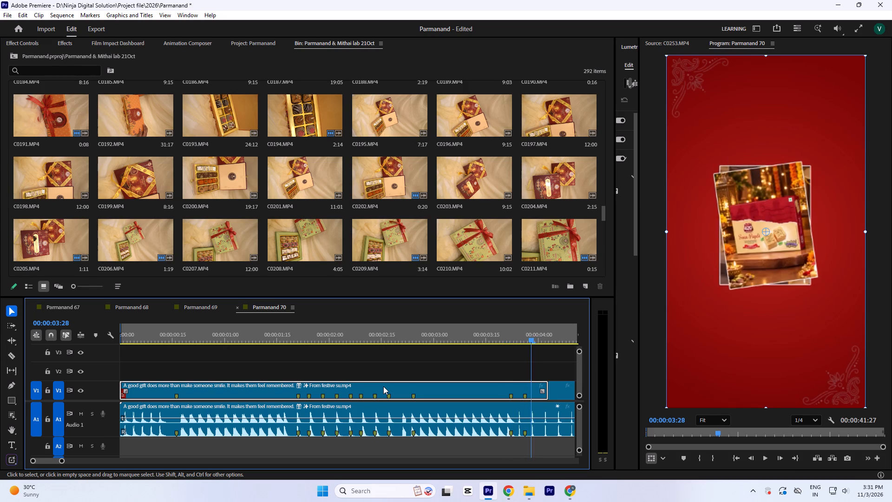
key("Right")
key("m")
Add a clip marker at 00:00:04:03 for the stacked blue box photo, at the cut between the first two segments.
key("Right")
key("Right")
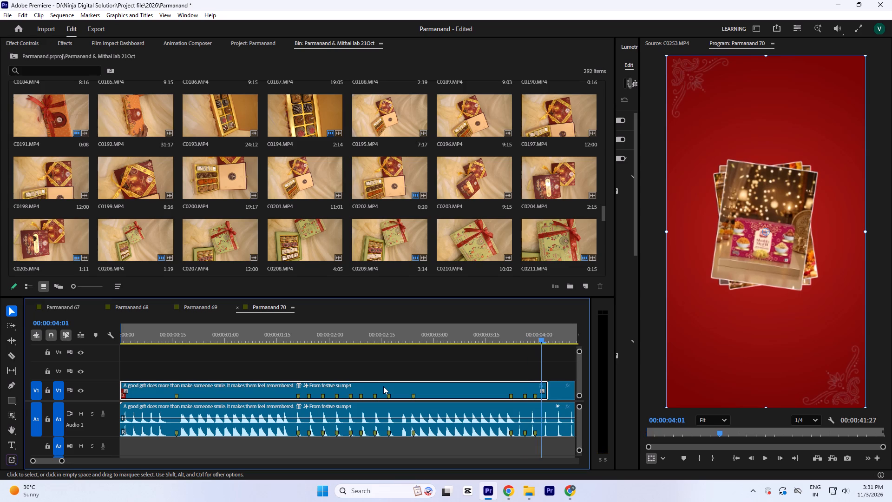
key("Right")
key("Right")
key("Left")
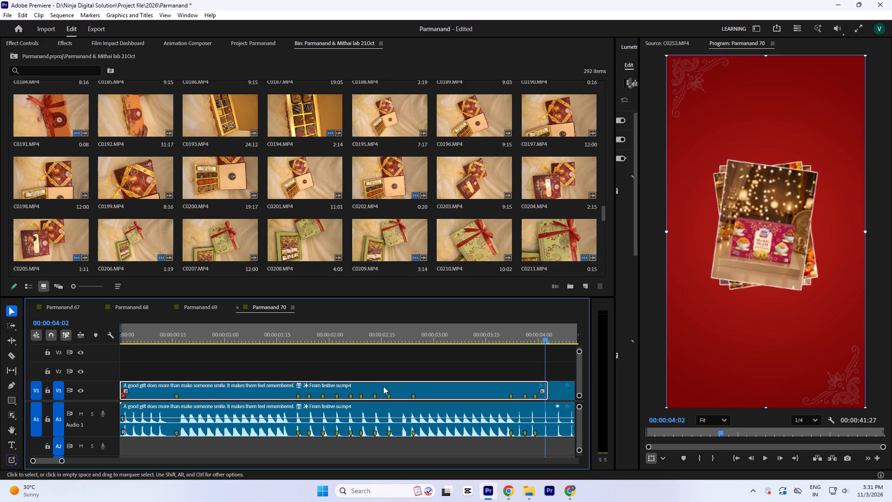
key("Right")
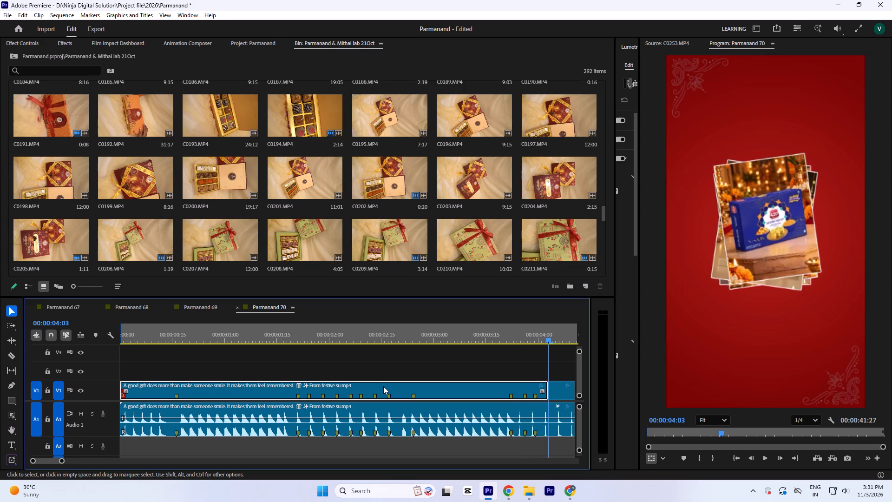
key("Left")
key("Right")
key("m")
type("--==")
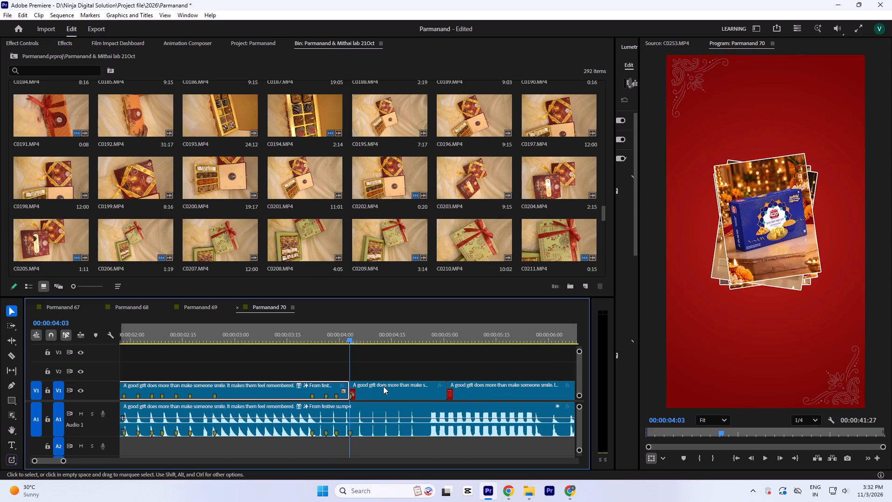
Add a sequence marker at 00:00:04:07, where the long salmon-pink box photo lands on the stack.
key("Right")
key("Right")
key("Right")
key("Right")
key("Left")
key("Right")
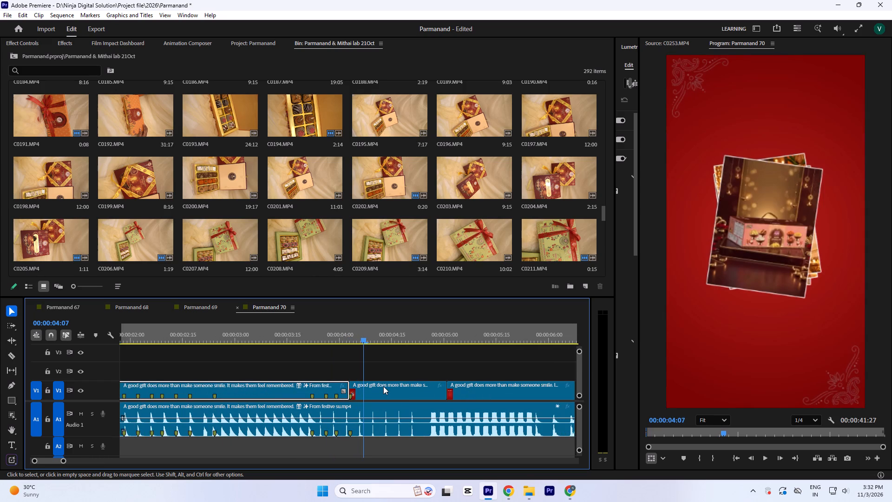
key("m")
Add a sequence marker at 00:00:04:12, where the magenta box photo lands on the stack.
key("Right")
key("Right")
key("Right")
key("Right")
key("Right")
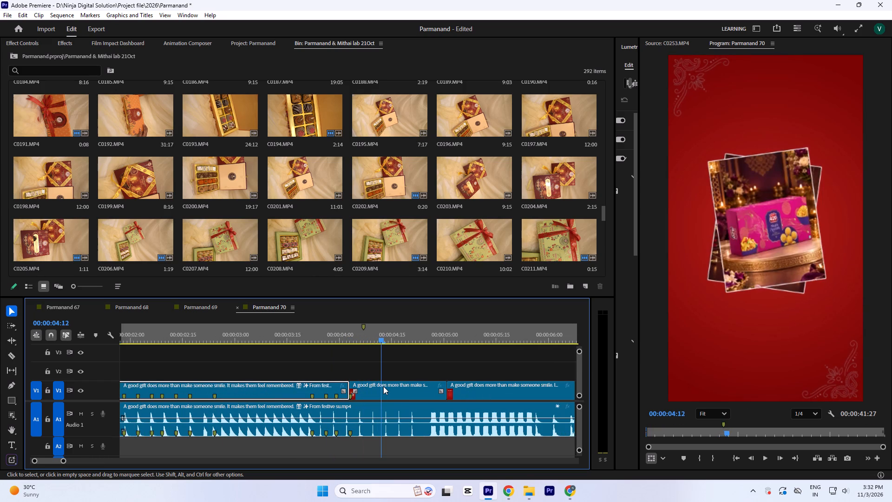
key("Left")
key("Right")
key("m")
Add a sequence marker at 00:00:04:16, where the Kesar Peda photo lands on the stack.
key("Right")
key("Right")
key("Right")
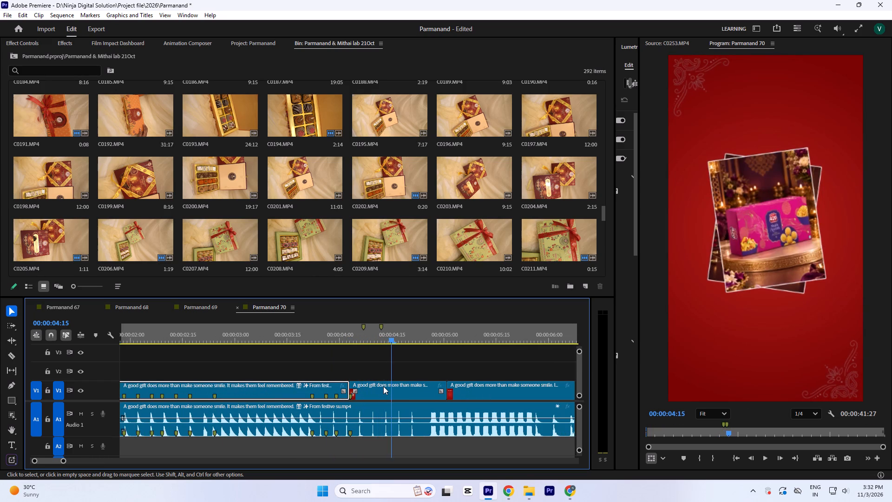
key("Right")
key("Left")
key("Right")
key("m")
Select the second video segment and add a clip marker to it at 00:00:04:07 for the long salmon-pink box photo.
key("Right")
key("Right")
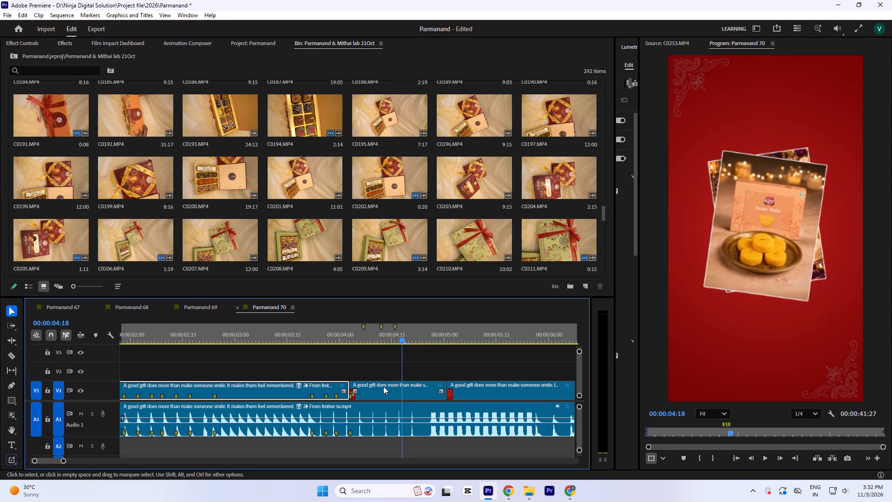
key("Right")
left_click(383, 386)
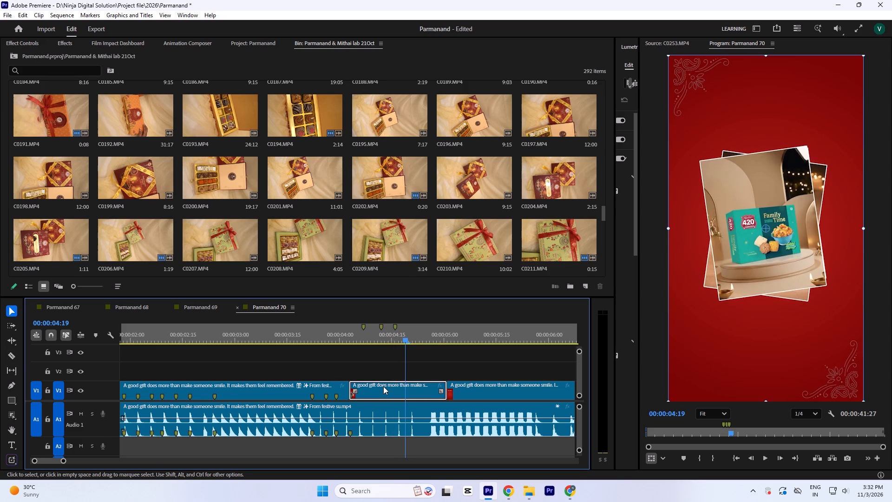
left_click(361, 335)
key("equal")
key("equal")
key("equal")
key("equal")
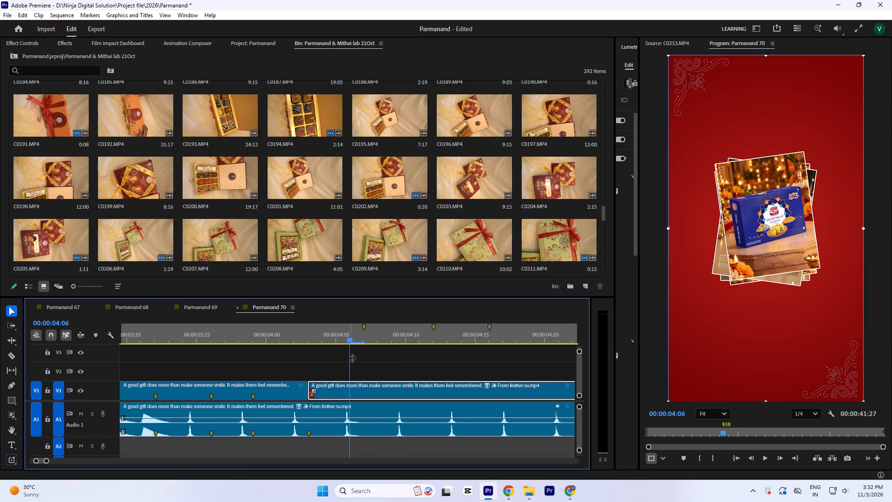
left_click(360, 339)
key("m")
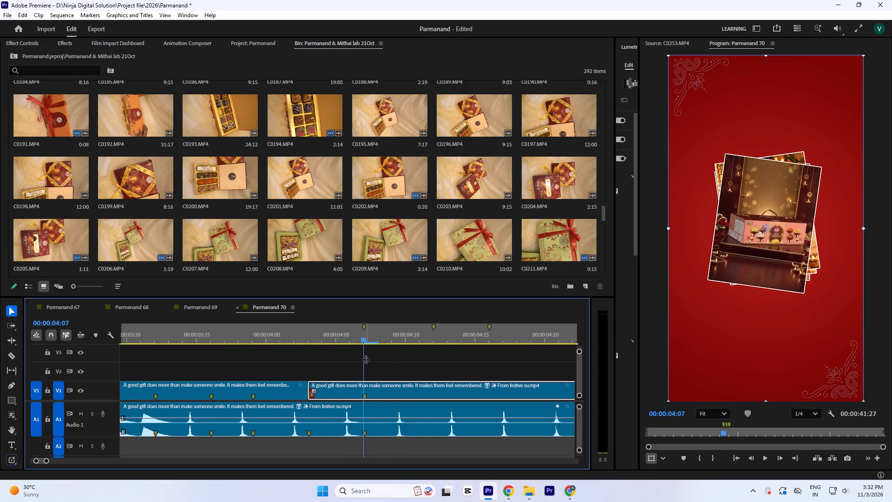
Delete the existing marker at 00:00:04:03 and add a new clip marker there on the second segment.
left_click(312, 337)
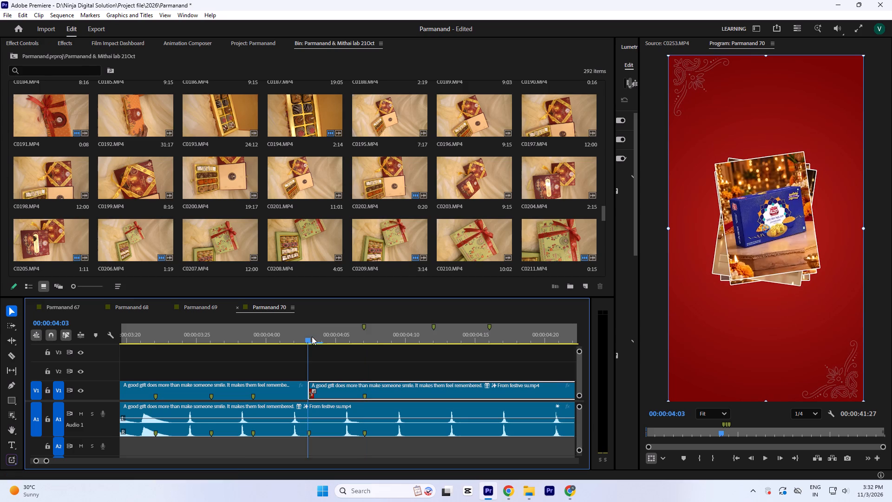
key("m")
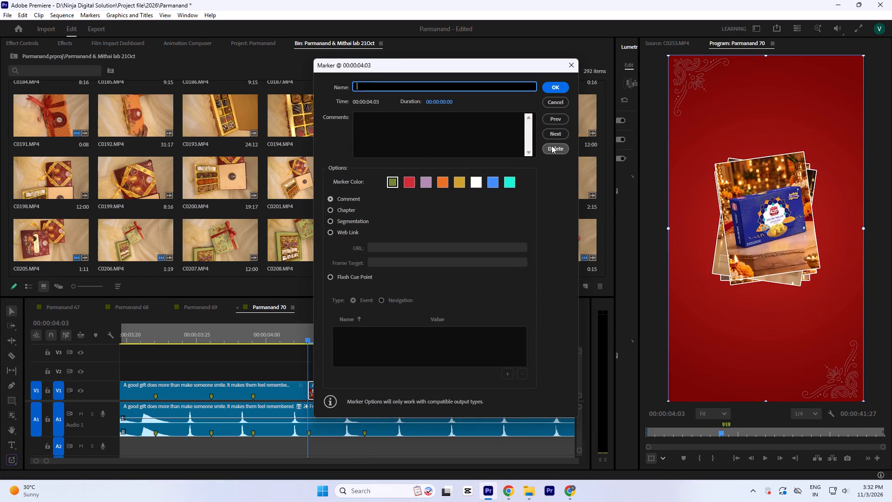
left_click(551, 145)
left_click(317, 369)
left_click(331, 386)
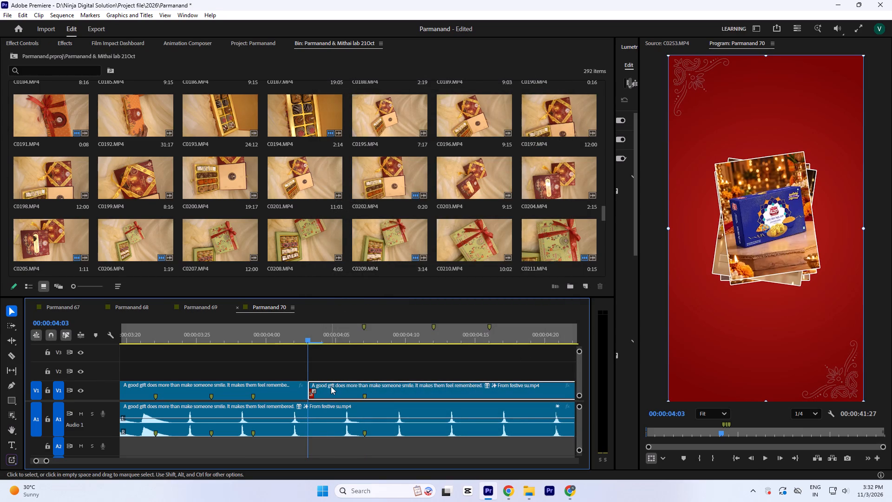
key("m")
Add a clip marker to the second segment at 00:00:04:12 for the magenta box photo.
key("Right")
key("Right")
key("Right")
key("Right")
key("Right")
key("Right")
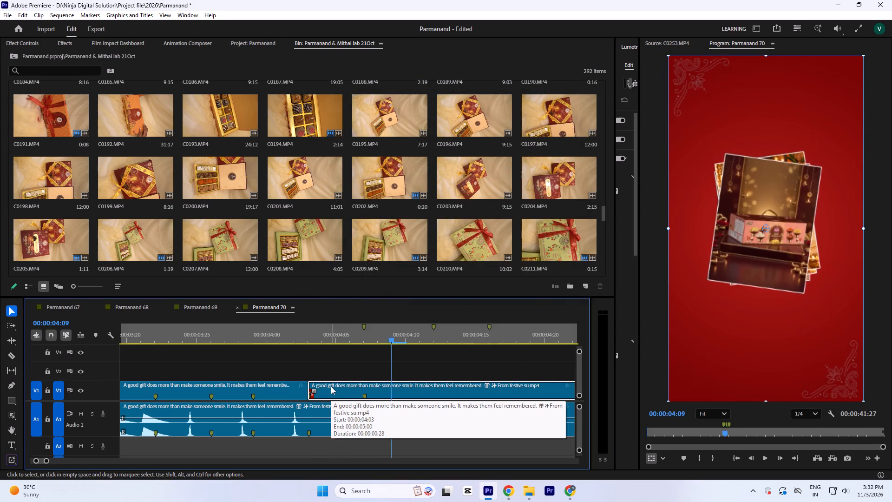
key("Right")
key("Right")
key("Right")
key("m")
Add a clip marker to the second segment at 00:00:04:16 for the Kesar Peda photo.
key("Right")
key("Right")
key("Right")
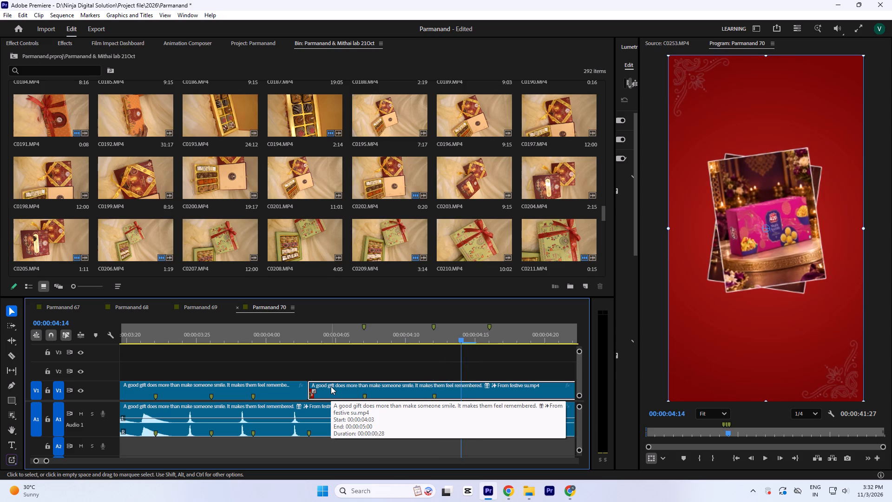
key("Right")
type("m---=")
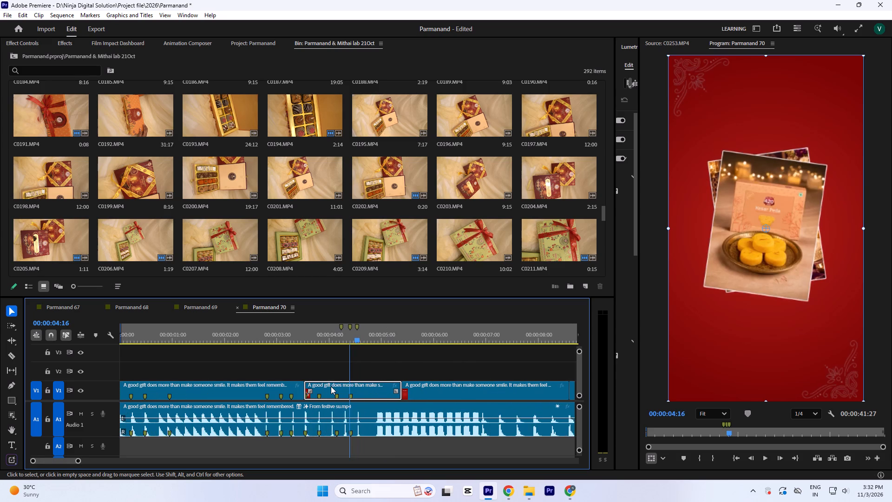
Add a clip marker at 00:00:04:19, where the teal Family Time box photo lands on the stack.
key("Right")
key("Right")
key("Right")
key("Left")
key("Right")
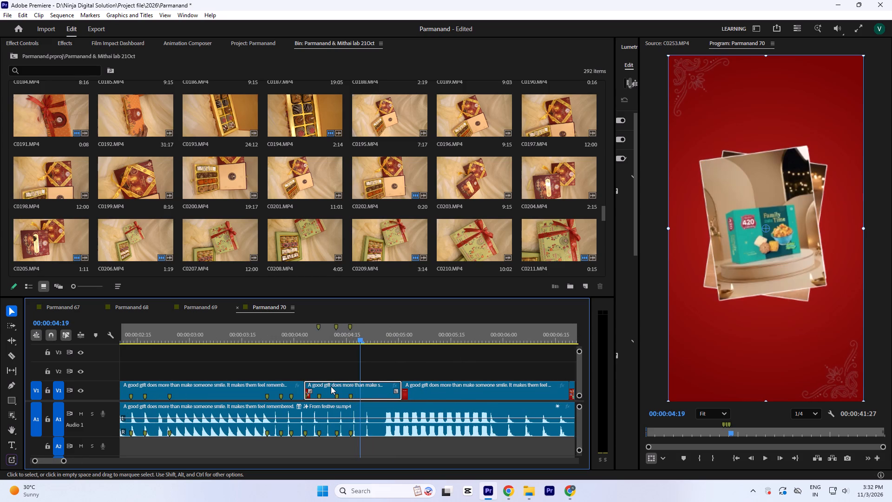
key("m")
Examine the "With Agrawal's 420" text section frame by frame to see how the repeated "GIFT PACKS" lines build up.
key("Right")
key("Right")
key("Right")
key("Right")
key("Right")
key("Right")
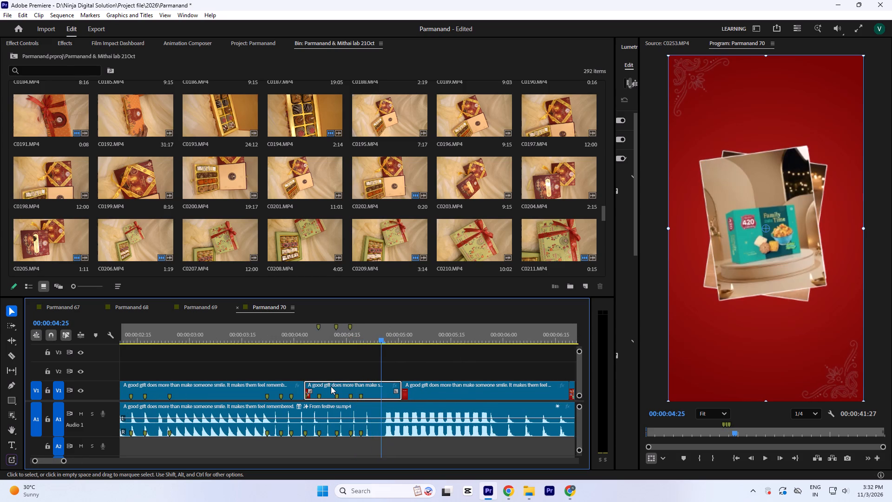
key("Right")
key("Right")
key("Right")
key("Right")
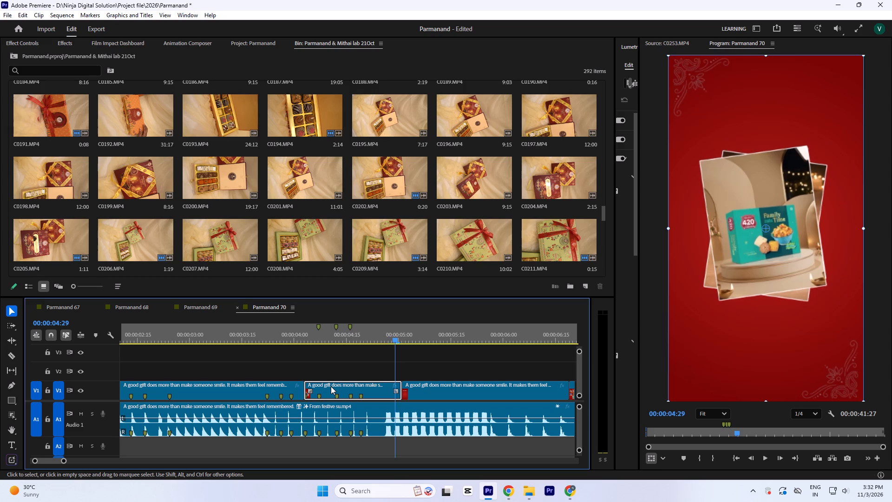
key("Right")
key("Right")
key("Right")
key("Right")
key("Right")
key("Right")
key("Right")
key("Right")
key("Right")
key("Right")
key("Right")
key("Right")
key("Right")
key("Right")
key("Right")
key("Right")
key("Right")
key("Right")
key("Right")
key("Right")
key("Right")
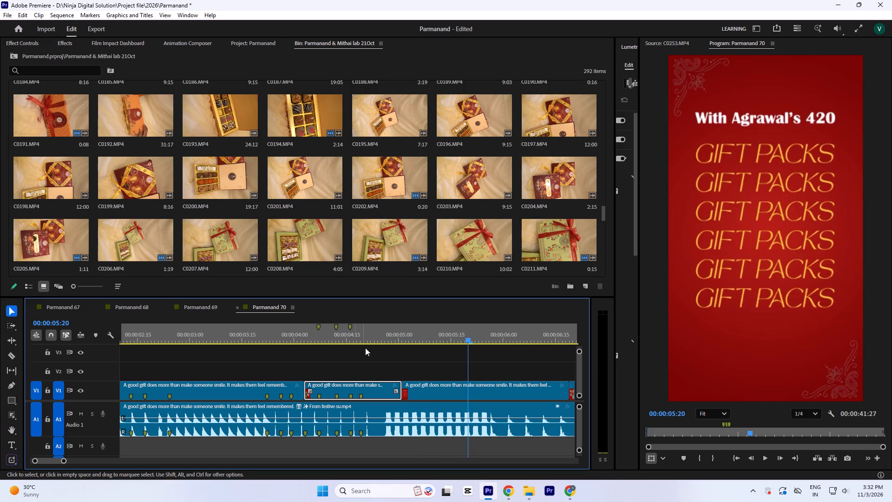
left_click_drag(375, 338, 443, 382)
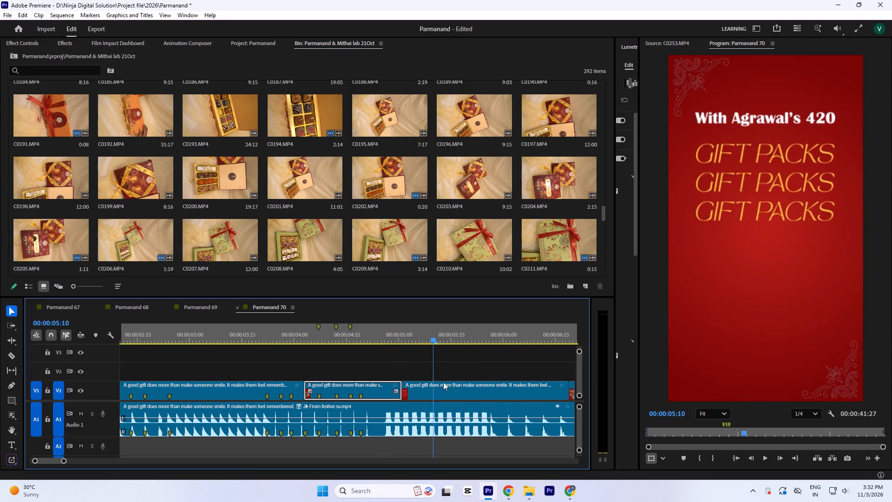
left_click_drag(443, 382, 512, 403)
key("minus")
left_click_drag(437, 334, 412, 359)
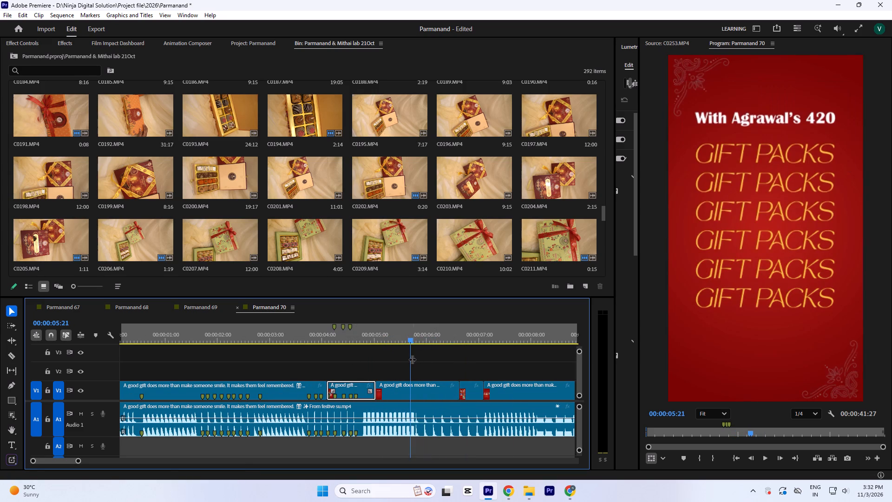
key("Left")
key("Left")
key("Left")
key("Left")
key("Left")
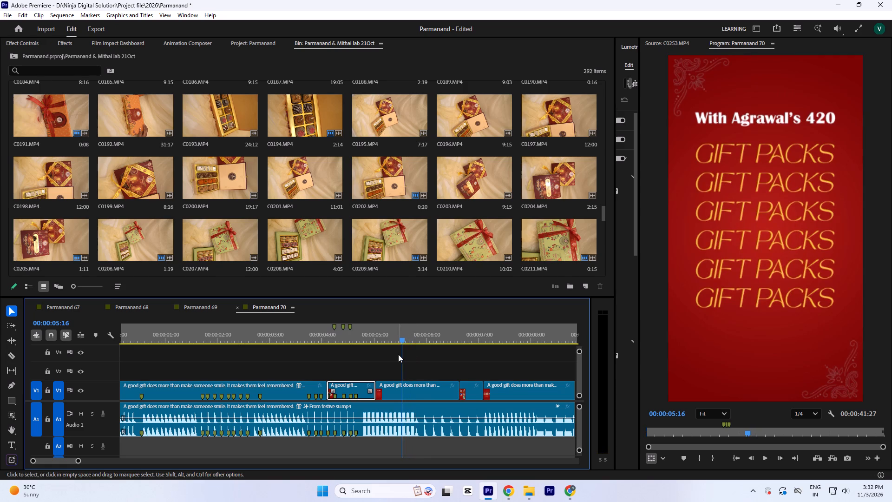
Select the third segment and add a clip marker at 00:00:05:26, where the lilac box photo appears over the "GIFT PACKS" text.
key("Right")
key("Right")
key("Right")
key("Right")
key("Right")
key("Right")
key("Right")
key("Right")
key("Right")
key("Right")
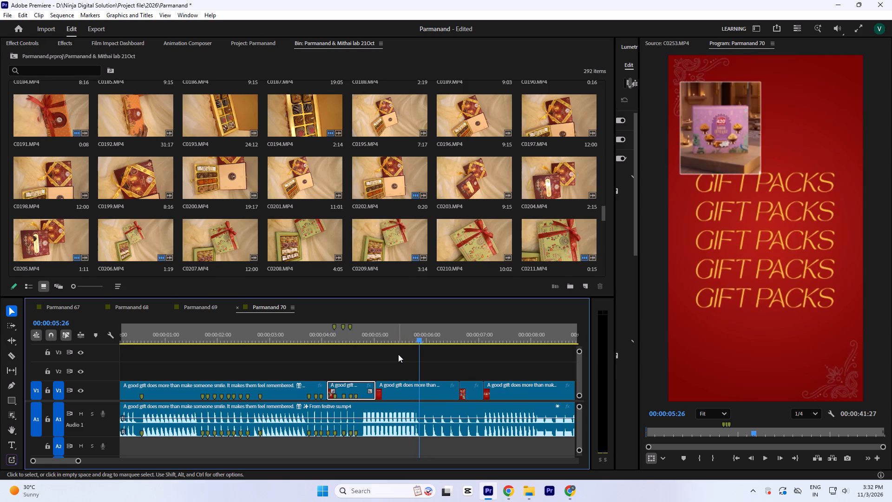
key("Left")
key("Right")
left_click(412, 382)
key("m")
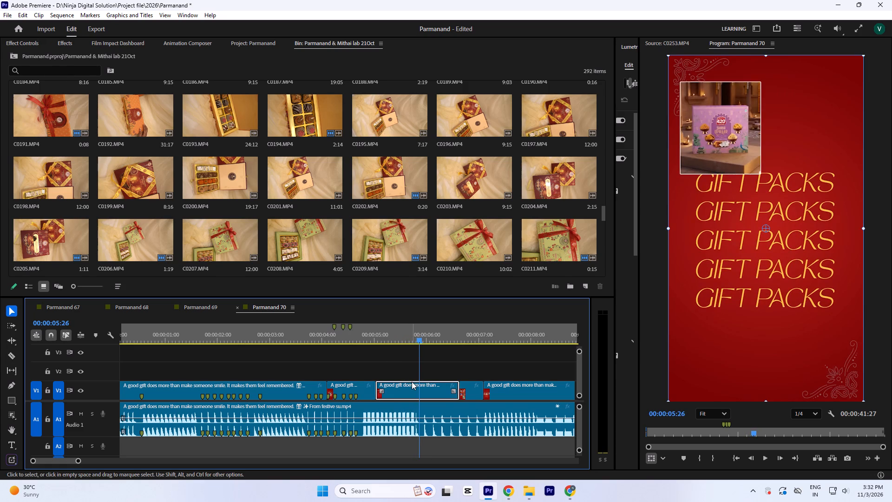
Add a clip marker at 00:00:06:01, where the crimson box photo appears beside the lilac one in the grid.
key("Right")
key("Right")
key("Right")
key("Right")
key("Right")
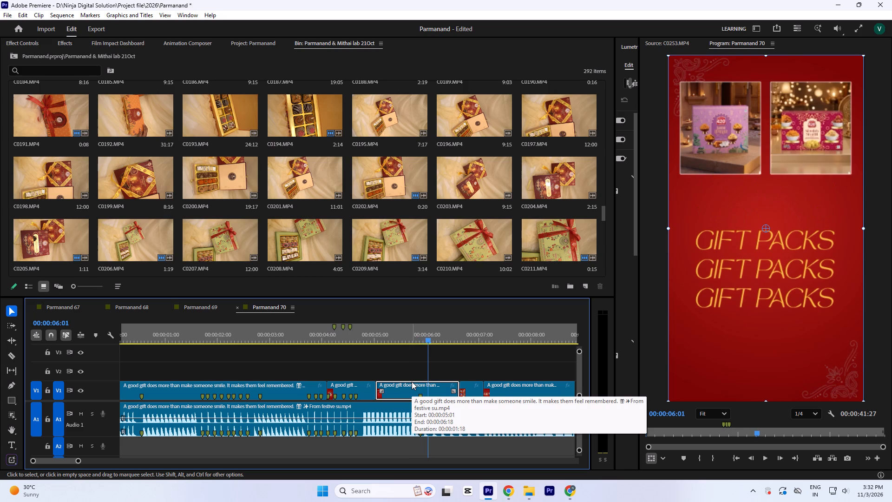
key("Left")
key("Right")
key("m")
Add a clip marker at 00:00:06:06, where the long salmon-pink box photo joins the grid.
key("Right")
key("Right")
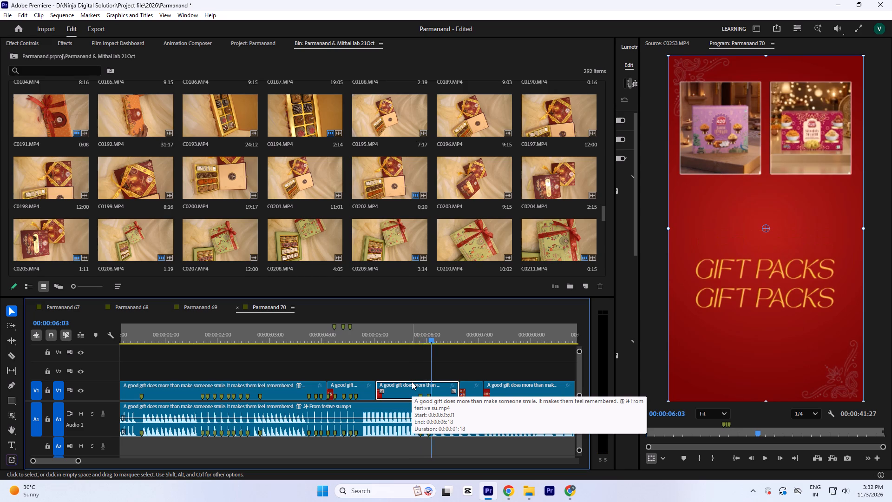
key("Right")
key("Right")
key("Right")
key("Left")
key("Right")
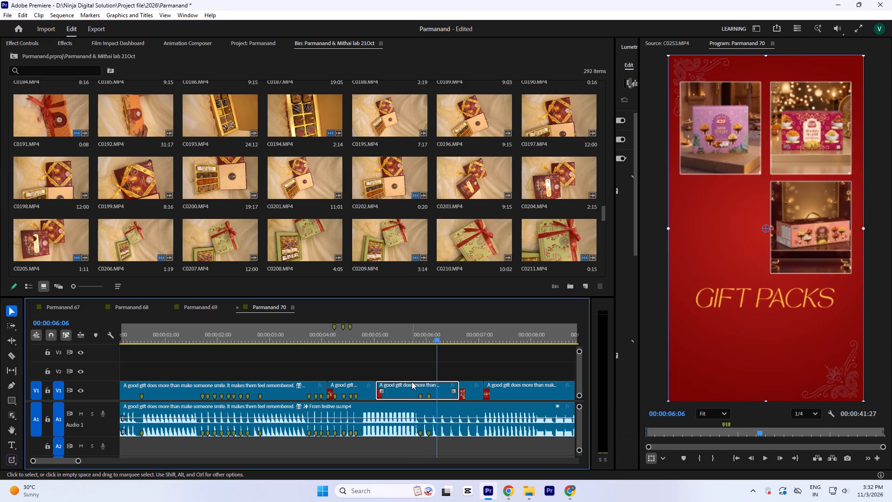
key("m")
Add a clip marker at 00:00:06:12, where the blue box photo joins the grid.
key("Right")
key("Right")
key("Right")
key("Right")
key("Right")
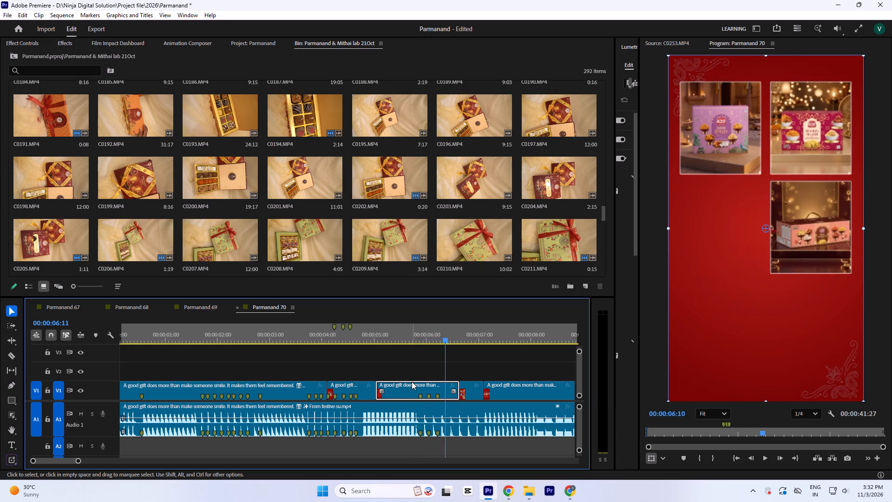
key("Right")
key("Left")
key("Right")
key("m")
Select the fourth segment and add a clip marker at its start, 00:00:06:19, where the teal Family Time box photo joins the grid.
key("Right")
key("Right")
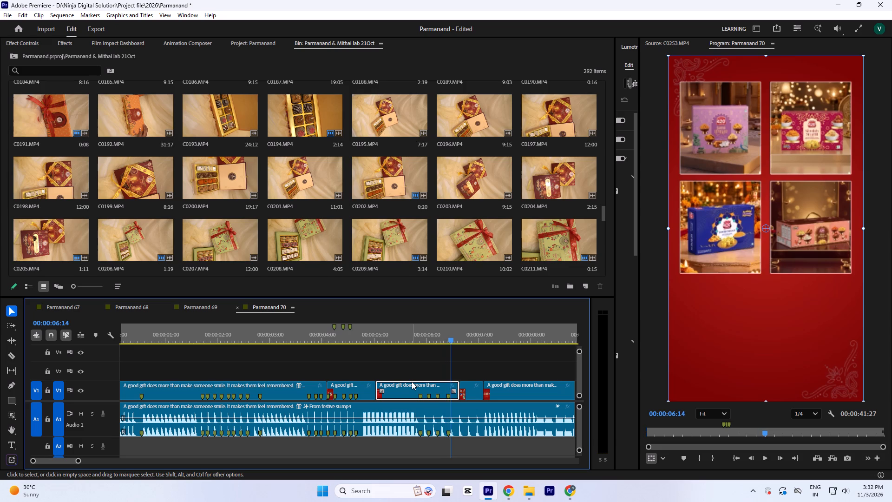
key("Right")
key("Right")
key("Right")
key("Right")
key("Right")
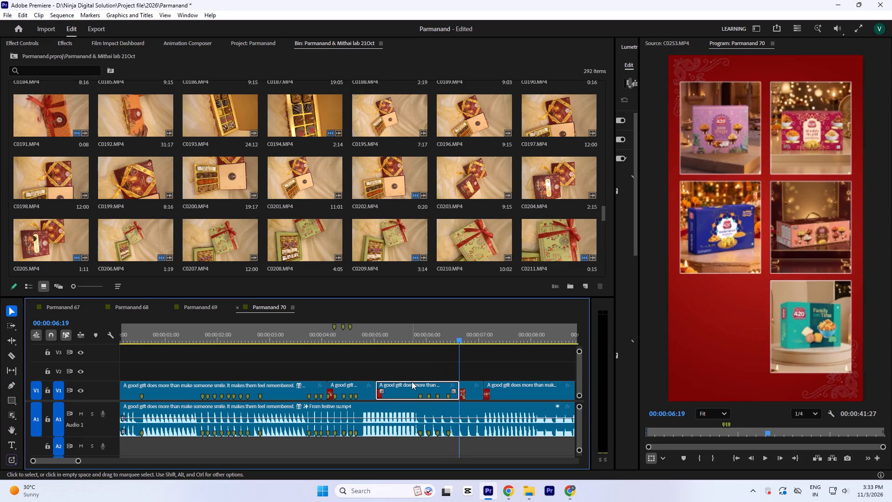
key("Left")
key("Right")
key("equal")
key("equal")
left_click(366, 388)
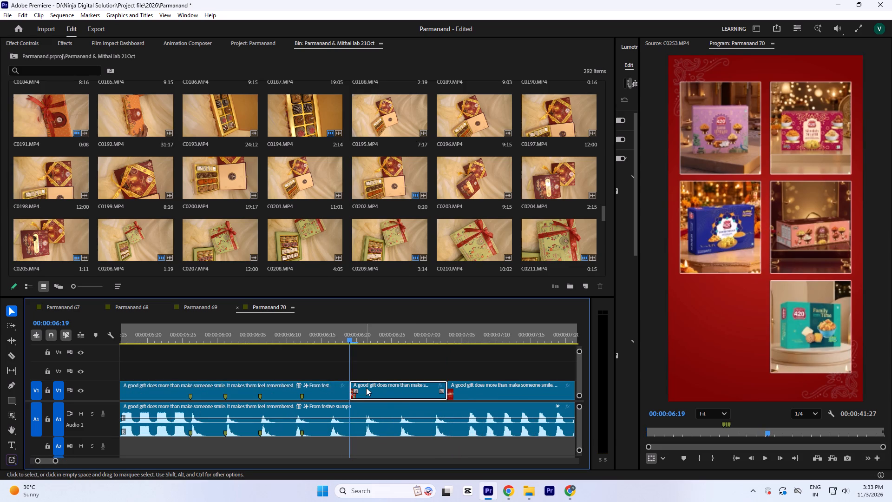
key("m")
Add a clip marker at 00:00:06:24, where the magenta box photo fills the last space in the grid.
key("Right")
key("Right")
key("Right")
key("Right")
key("Right")
key("Right")
key("Right")
key("Right")
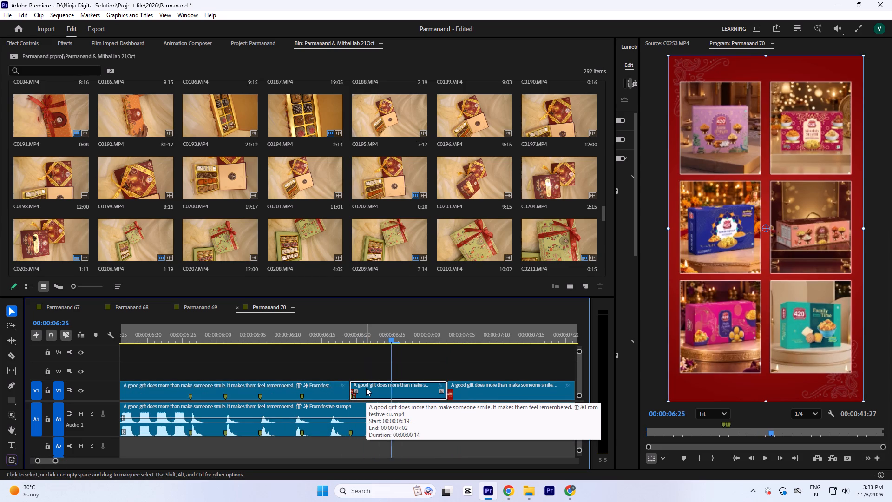
key("Left")
key("Left")
key("Left")
key("Left")
key("Right")
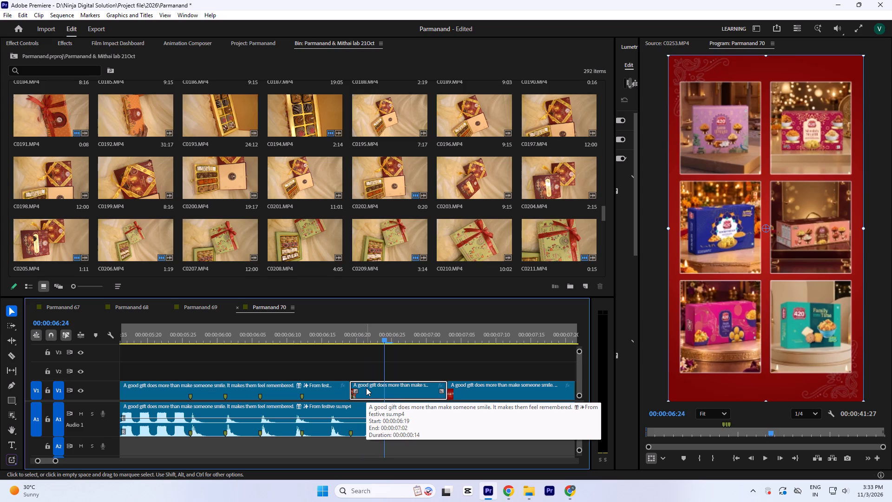
key("m")
Add a clip marker at 00:00:07:03, where the grid changes to the FOR LOVED ONES & CORPORATE GIFTING layout.
key("Right")
key("Right")
key("Right")
key("Right")
key("Right")
key("Right")
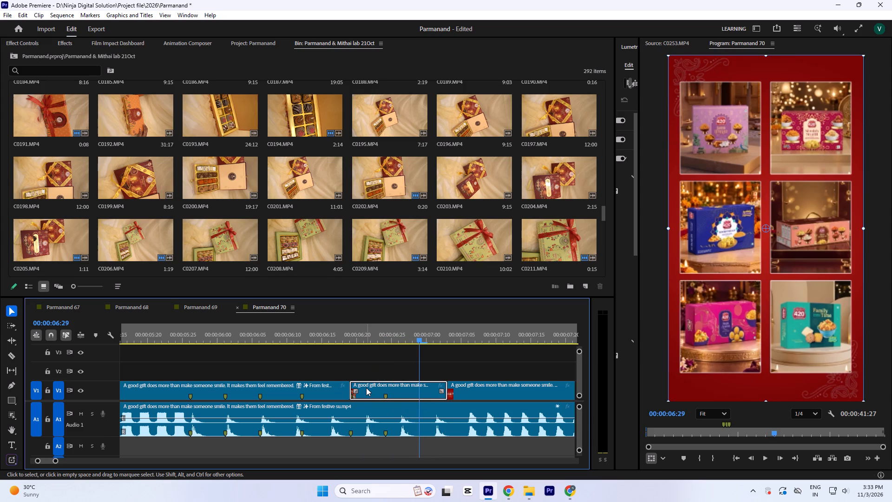
key("Right")
key("Right")
key("Right")
key("Left")
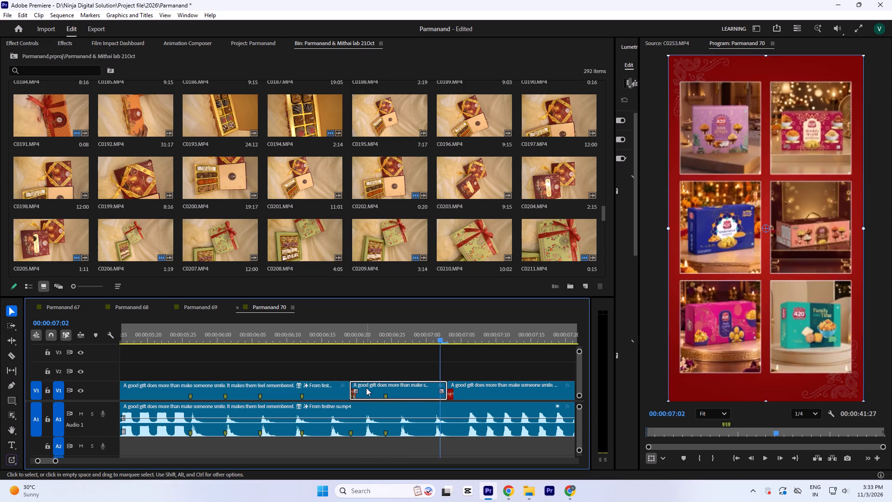
key("Right")
key("m")
Select the fifth segment and add a clip marker at 00:00:07:08, where the lilac box photo moves to the row's centre.
left_click(470, 395)
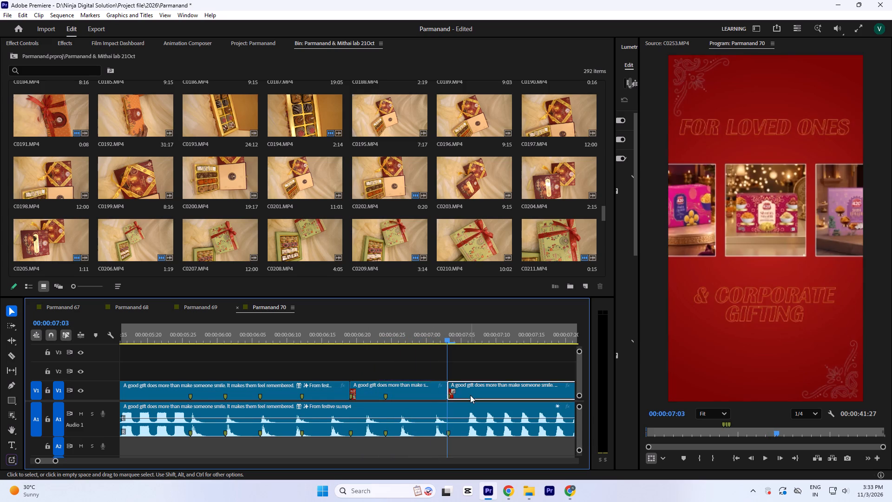
key("minus")
key("minus")
left_click_drag(383, 340, 380, 363)
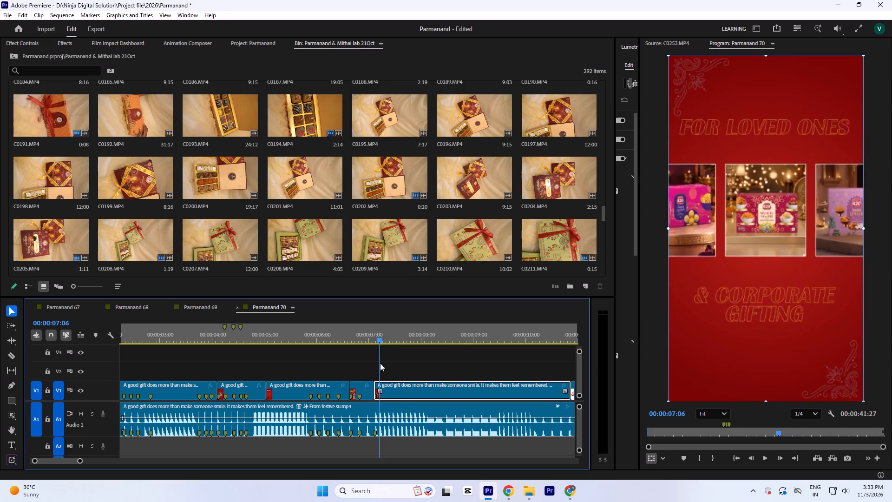
left_click_drag(380, 363, 378, 390)
key("Right")
key("Right")
key("Right")
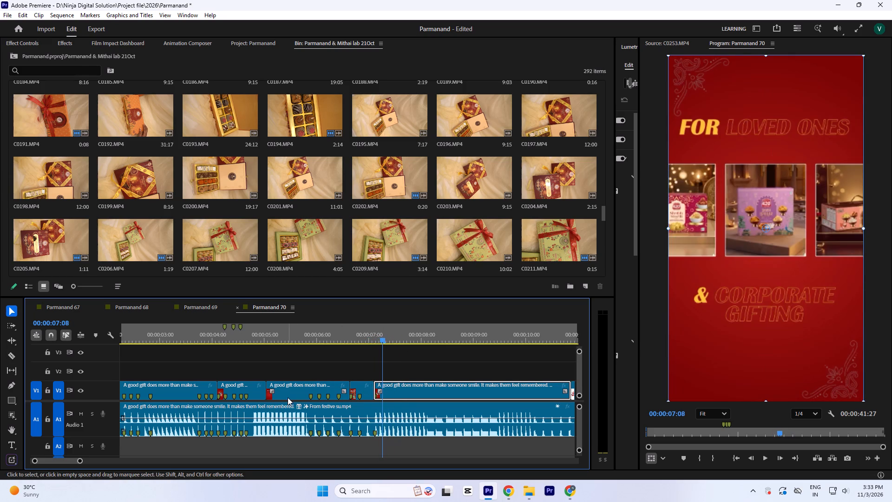
key("Left")
key("Right")
key("m")
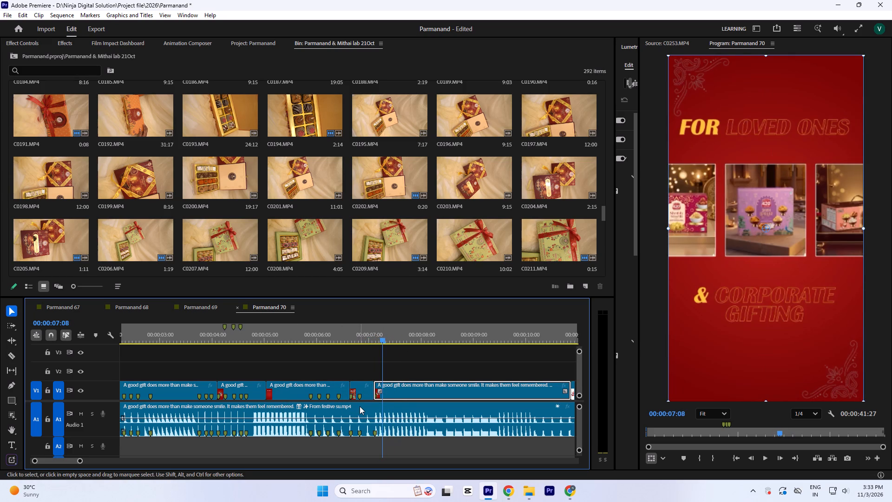
Add a clip marker at 00:00:07:14, where the long salmon-pink box photo moves to the row's centre.
key("Right")
key("Right")
key("Right")
key("Right")
key("Right")
key("Right")
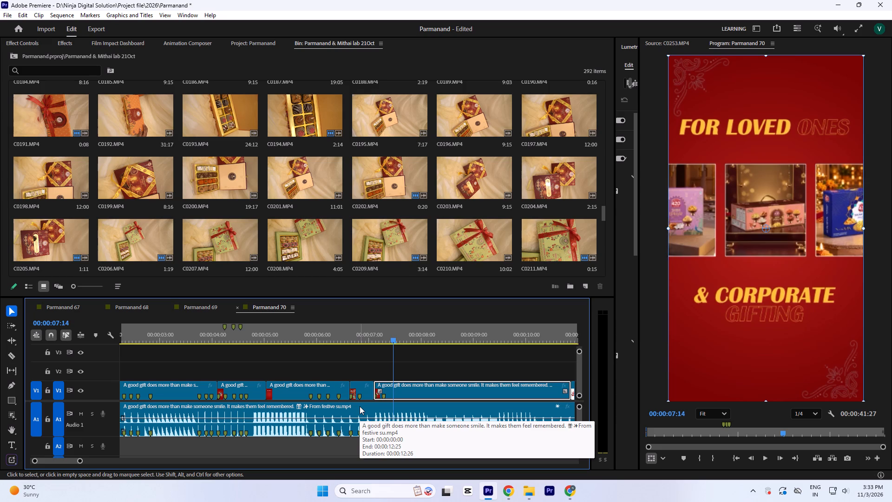
key("Left")
key("Right")
key("m")
Add a clip marker at 00:00:07:21, where the blue box photo moves to the row's centre.
key("Right")
key("Right")
key("Right")
key("Right")
key("Right")
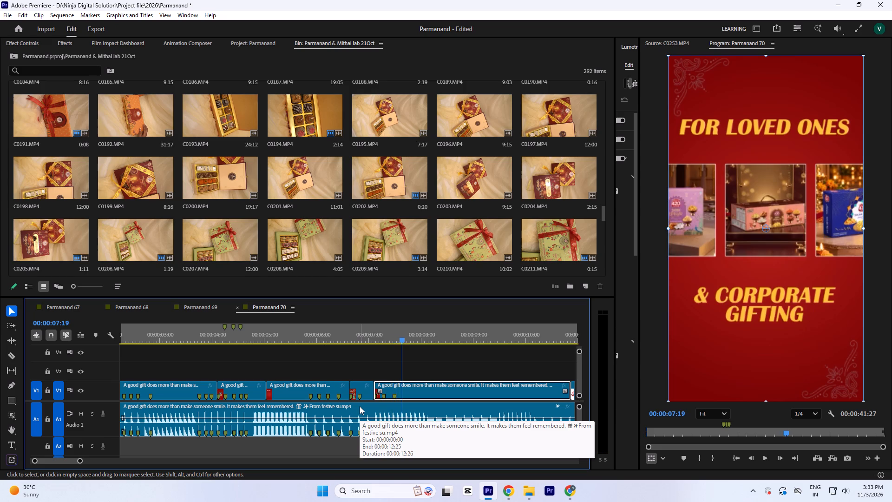
key("Right")
key("Right")
key("Left")
key("Right")
key("m")
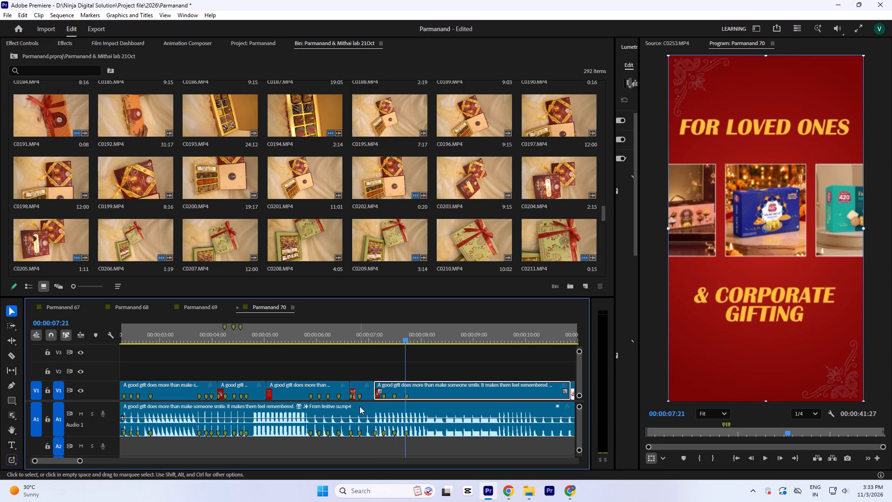
Add a clip marker at 00:00:07:27, where the teal Family Time box photo moves to the row's centre.
key("Left")
key("Left")
key("Right")
key("Right")
key("Right")
key("Right")
key("Right")
key("Right")
key("Right")
key("Right")
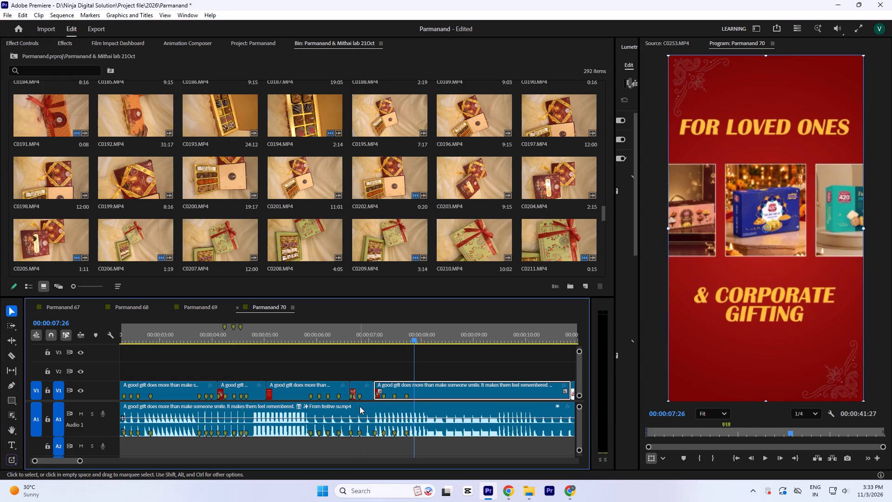
key("Left")
key("Right")
key("m")
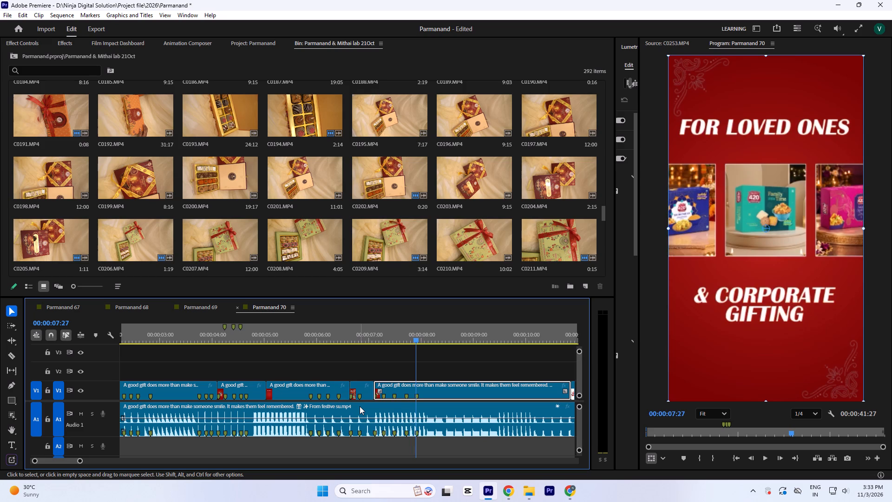
Add a clip marker at 00:00:08:03, where the magenta box photo moves to the row's centre.
key("Right")
key("Right")
key("Right")
key("Right")
key("Right")
key("Right")
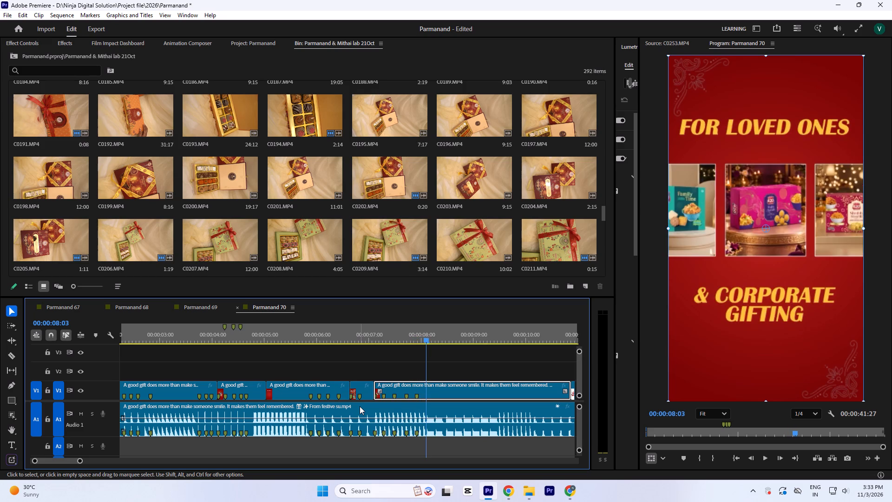
key("Left")
key("Right")
key("m")
Add a clip marker at 00:00:08:10, where the blue box photo returns to the row's centre.
key("Right")
key("Right")
key("Right")
key("Right")
key("Right")
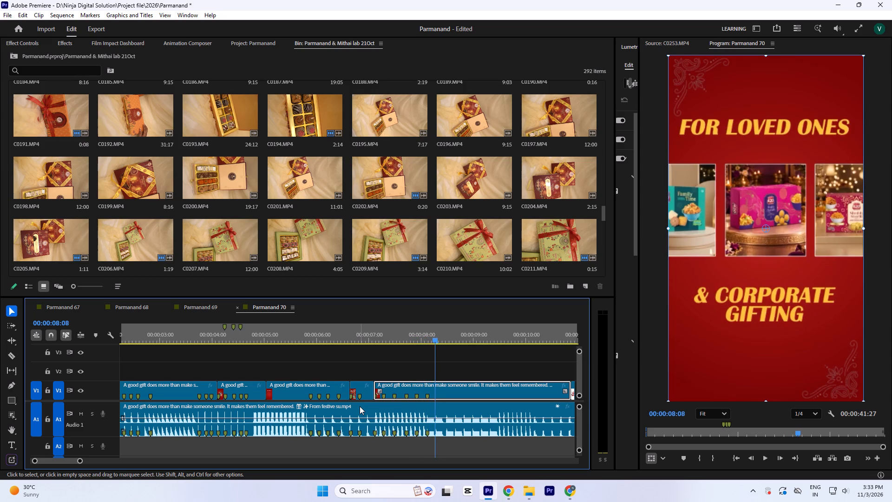
key("Right")
key("Right")
key("Left")
key("Right")
key("m")
Add a clip marker at 00:00:08:16, where the lilac box photo returns to the row's centre.
key("Right")
key("Right")
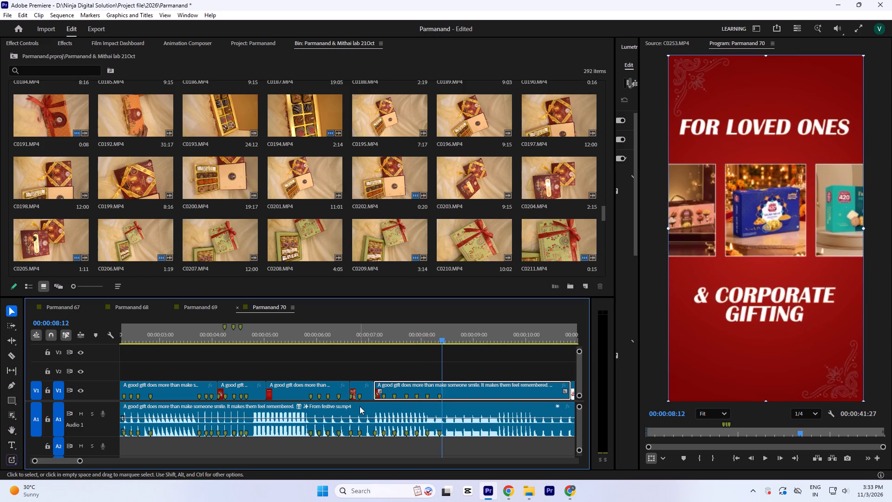
key("Right")
key("Right")
key("Right")
key("Right")
key("Left")
key("Right")
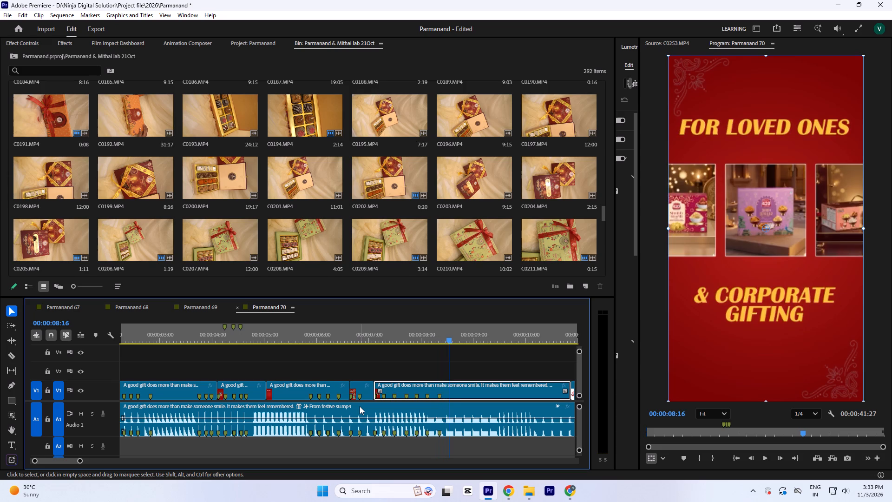
key("m")
Add a clip marker at 00:00:08:22, where the magenta box photo returns to the row's centre.
key("Right")
key("Right")
key("Right")
key("Right")
key("Right")
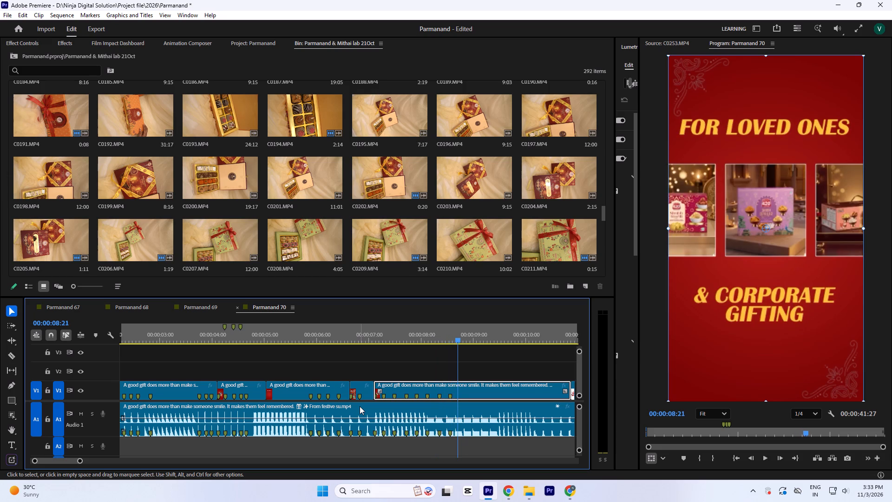
key("Right")
key("m")
Add a clip marker at 00:00:09:16, where the photo row has gone and the DM Us text appears.
key("Right")
key("Right")
key("Right")
key("Right")
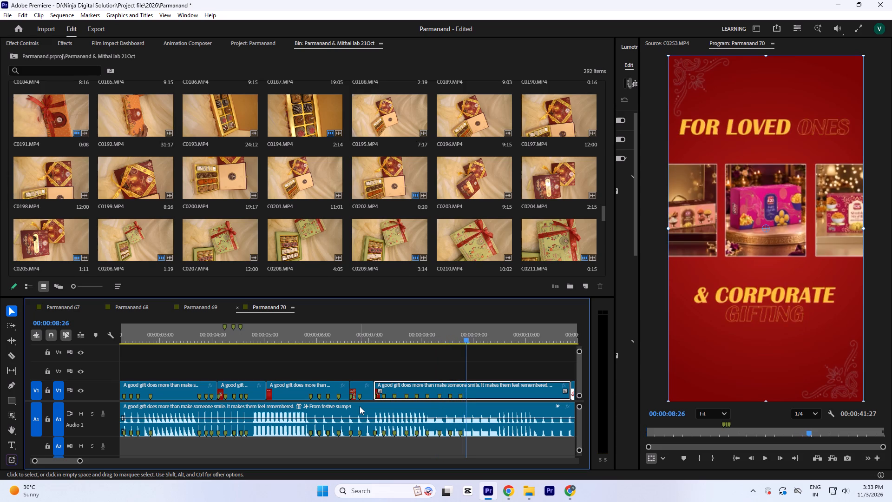
key("Right")
key("Right")
key("Right")
key("Right")
key("Right")
key("Right")
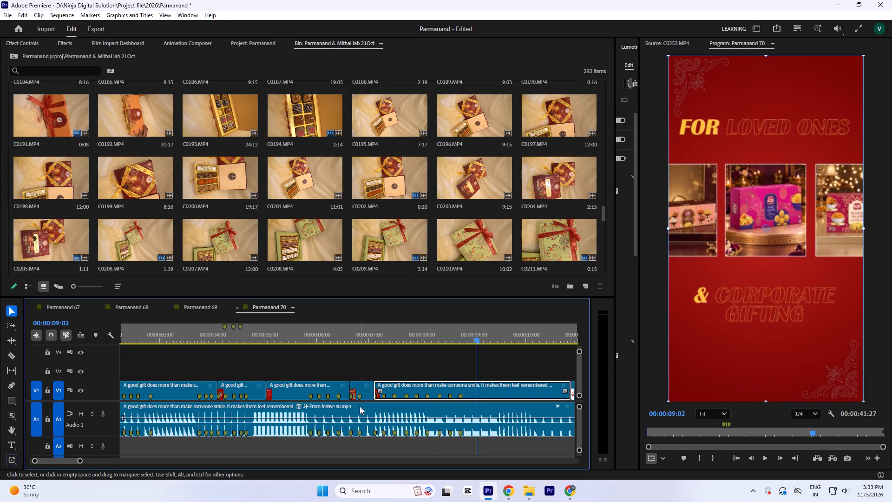
key("Right")
key("Right")
key("Right")
key("Right")
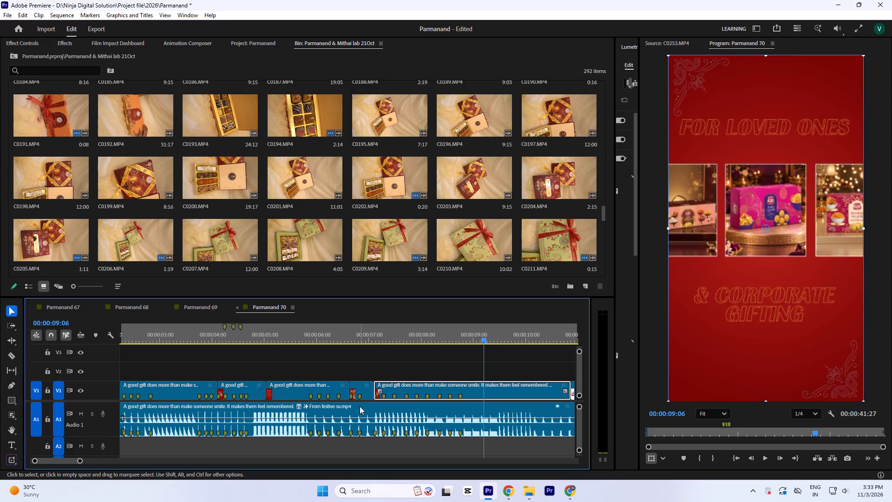
key("Right")
key("Right")
key("Right")
key("Right")
key("Right")
key("Right")
key("Right")
key("Right")
key("Right")
key("Right")
key("Right")
key("Right")
key("Right")
key("Right")
key("Right")
key("Left")
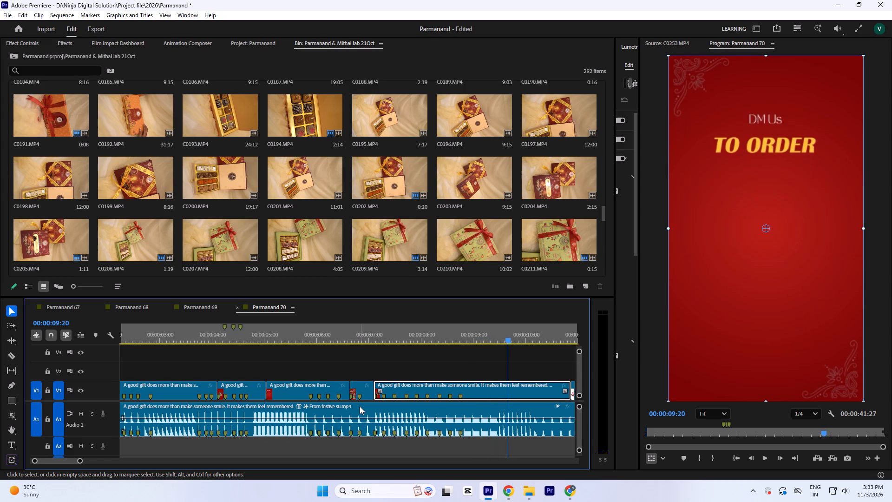
left_click_drag(501, 335, 498, 338)
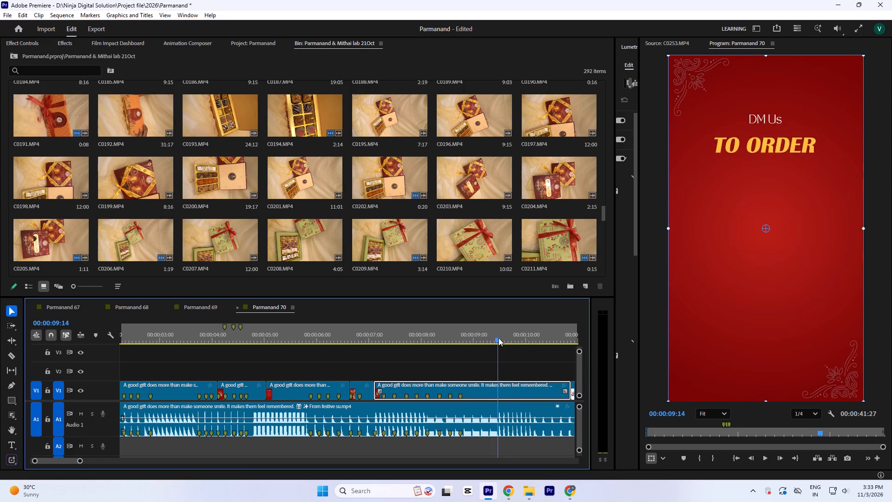
left_click_drag(498, 338, 498, 342)
key("Left")
key("Left")
key("Left")
key("Left")
key("Left")
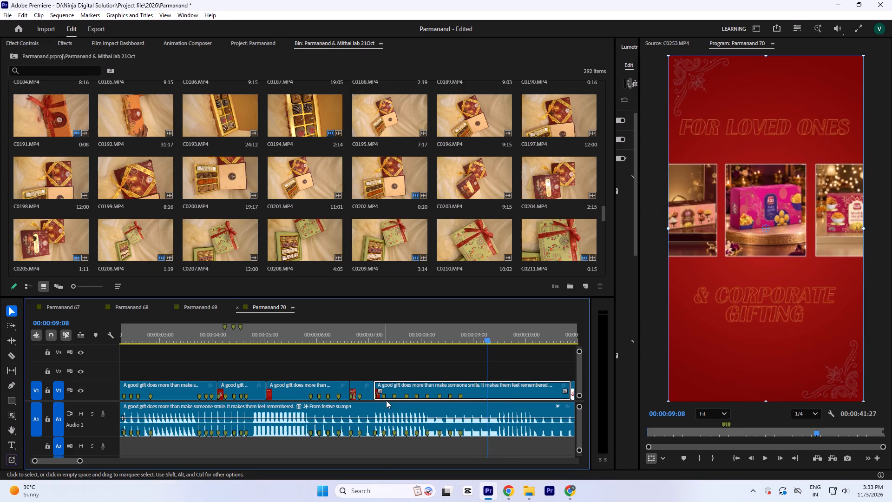
key("Left")
key("Right")
key("Right")
key("Right")
key("Right")
key("Right")
key("Right")
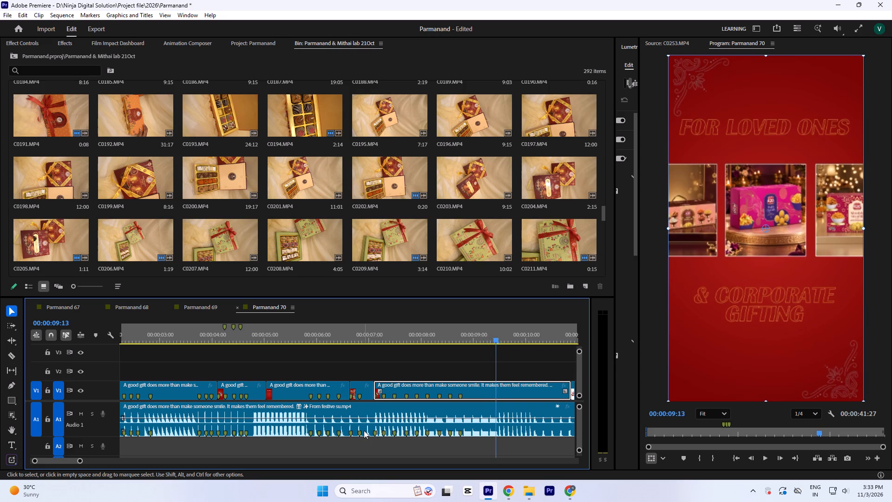
key("Right")
key("Right")
key("Right")
key("Left")
key("Right")
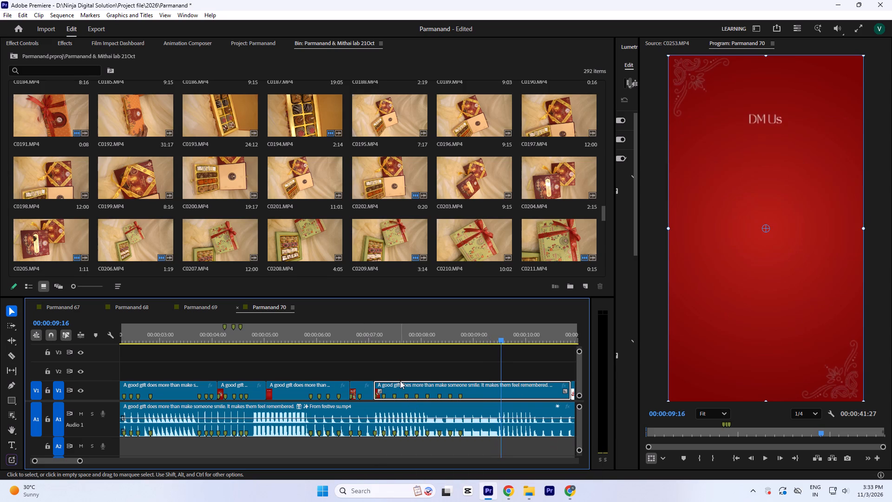
key("m")
Delete the closing Agrawal's 420 Namkeen logo clip from V1 and save the project.
key("minus")
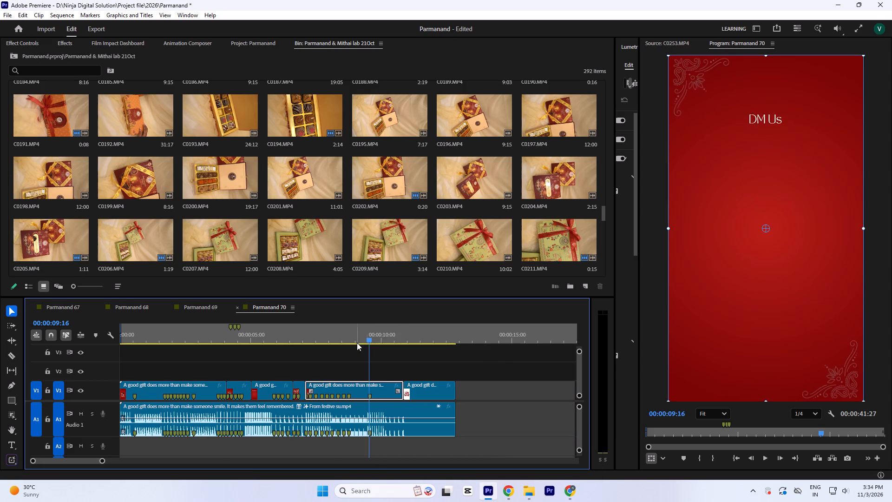
left_click_drag(373, 331, 411, 379)
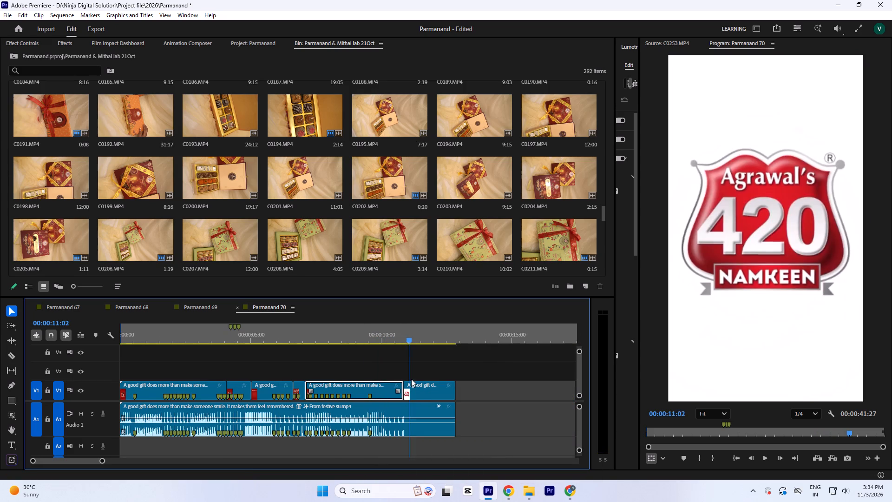
left_click_drag(411, 379, 422, 390)
left_click(422, 389)
key("Delete")
key("ctrl+s")
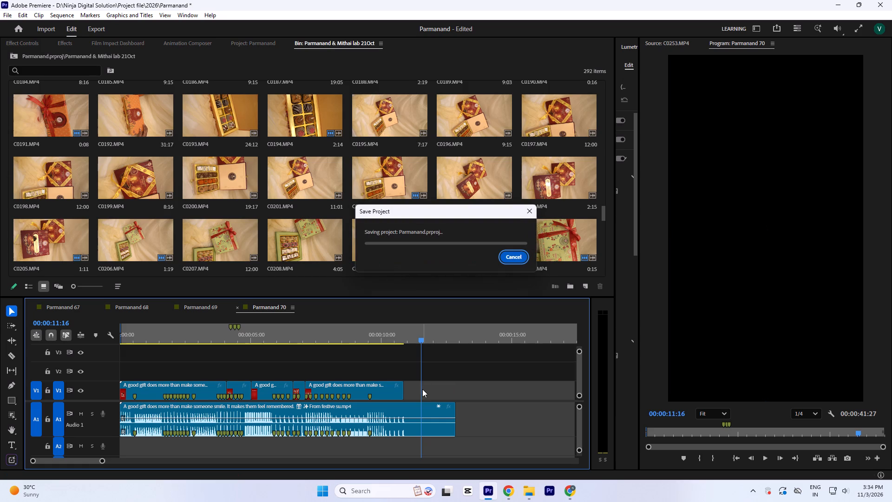
Create a color matte in the Parmanand project, sampling its dark red from the background above the "With Agrawal's 420" line at 00:00:05:21.
left_click_drag(237, 338, 156, 347)
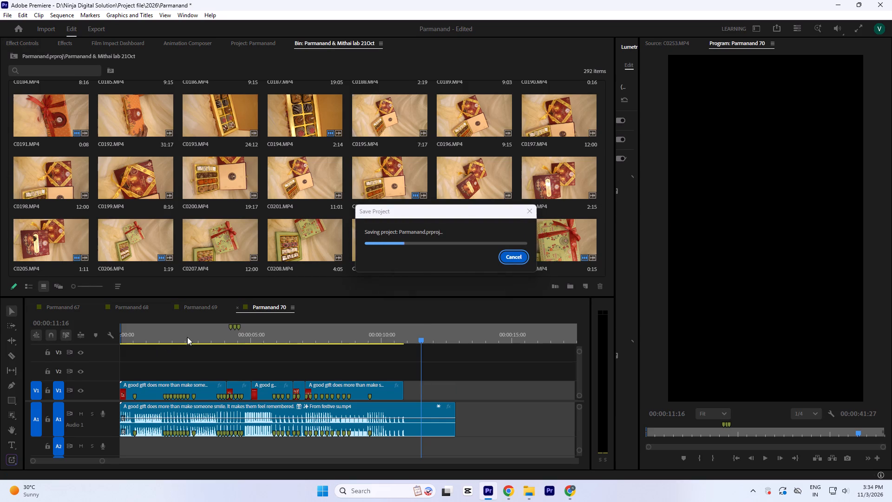
left_click(276, 336)
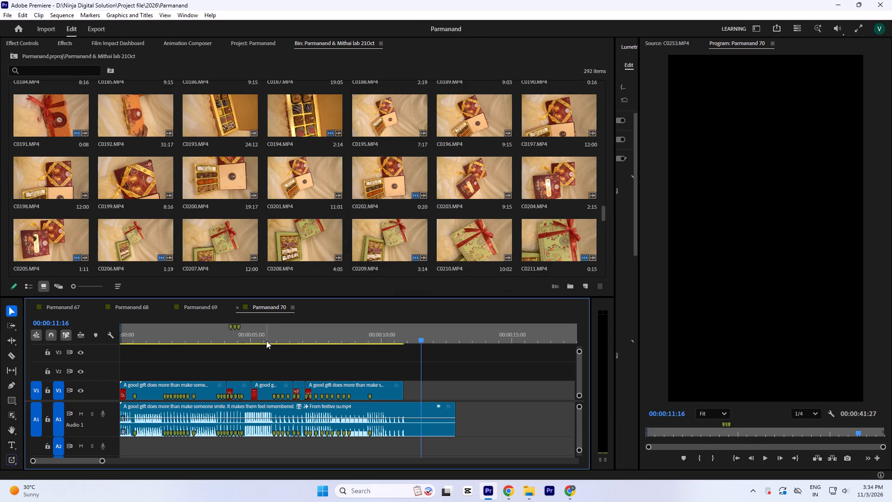
left_click(266, 341)
left_click(269, 341)
key("equal")
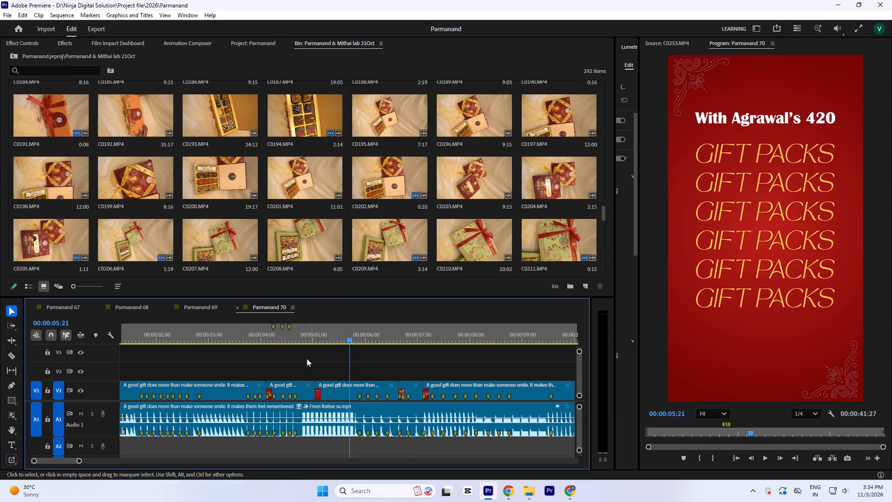
left_click(243, 44)
left_click(391, 258)
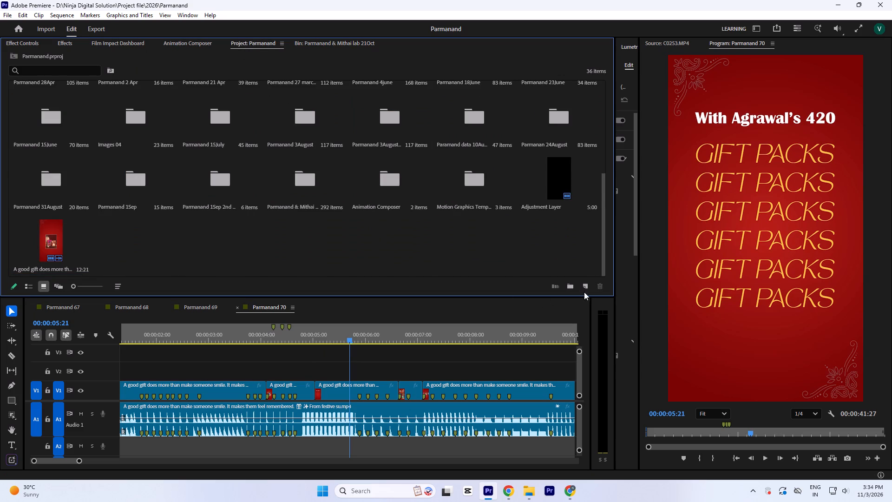
left_click(585, 288)
left_click(600, 371)
key("Return")
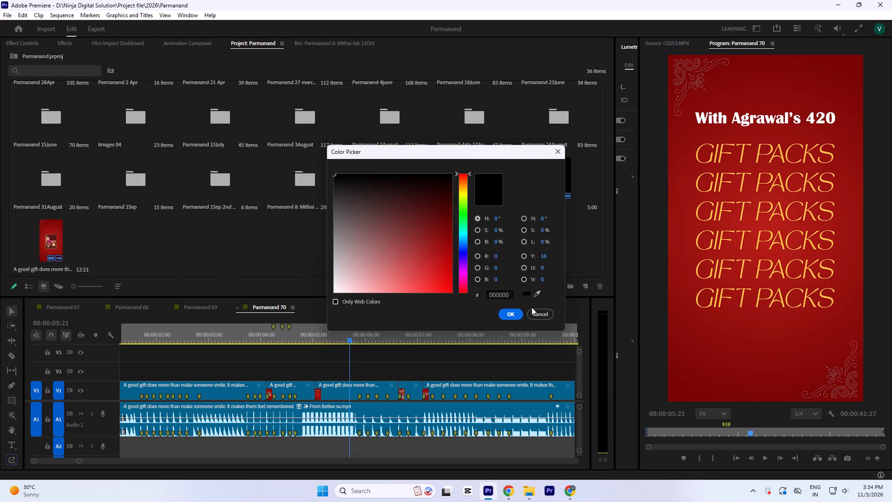
left_click(535, 296)
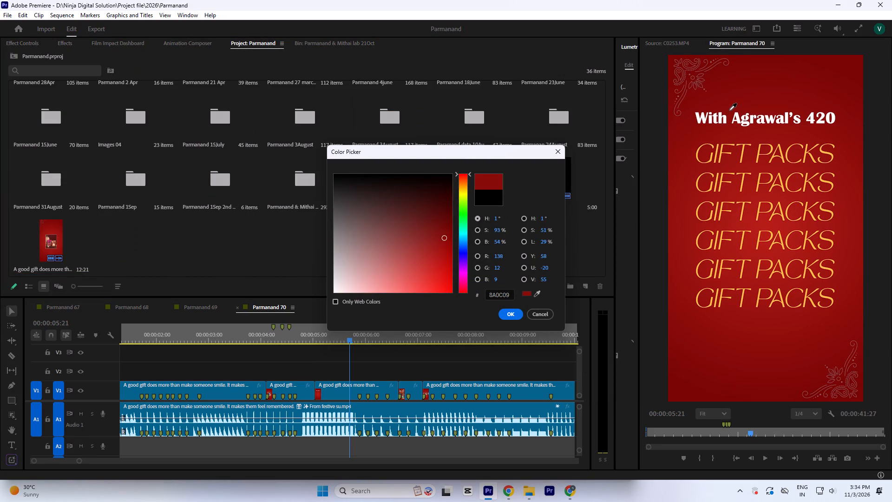
left_click(729, 110)
key("Return")
key("Return")
Place the color matte on V2, starting where the GIFT PACKS clip begins on V1.
left_click_drag(136, 230, 338, 376)
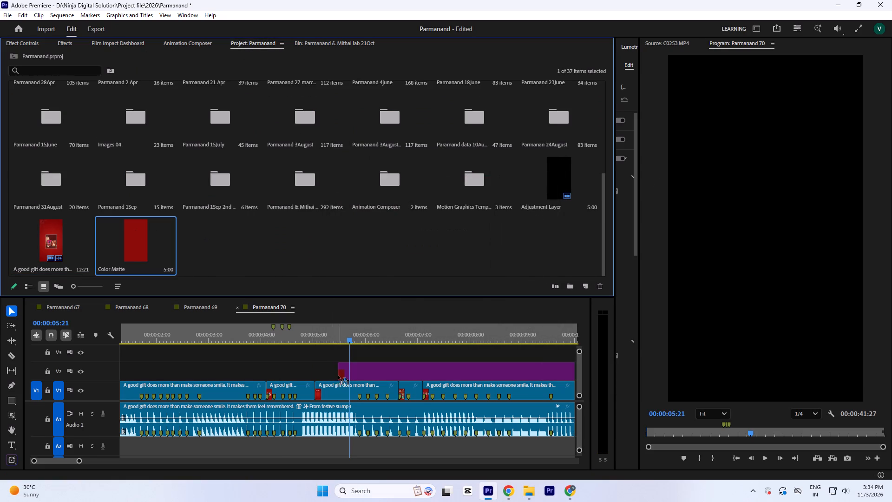
left_click_drag(338, 376, 423, 373)
left_click_drag(358, 332, 360, 340)
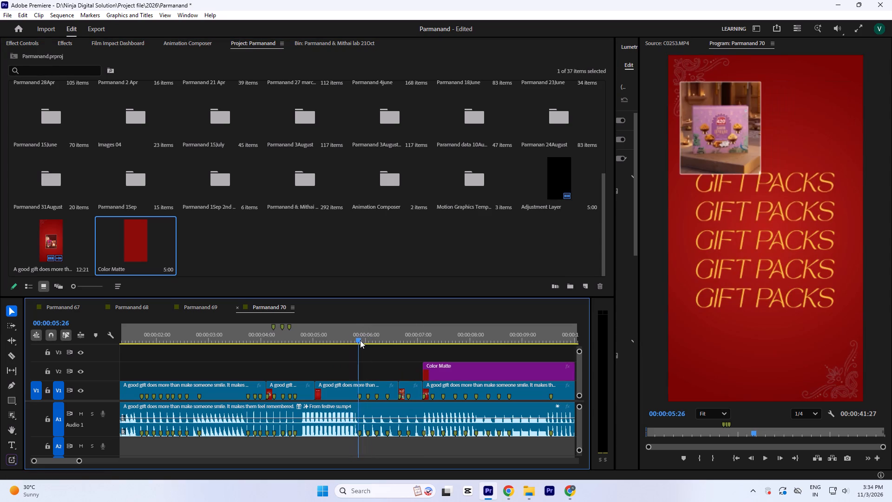
left_click_drag(360, 340, 357, 343)
key("equal")
key("equal")
key("equal")
key("equal")
left_click_drag(365, 330, 374, 335)
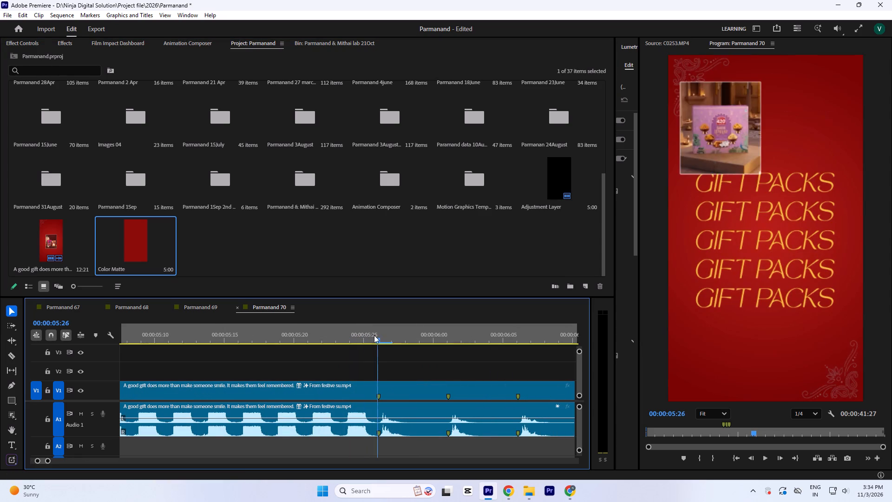
left_click_drag(374, 335, 375, 345)
key("minus")
key("minus")
key("minus")
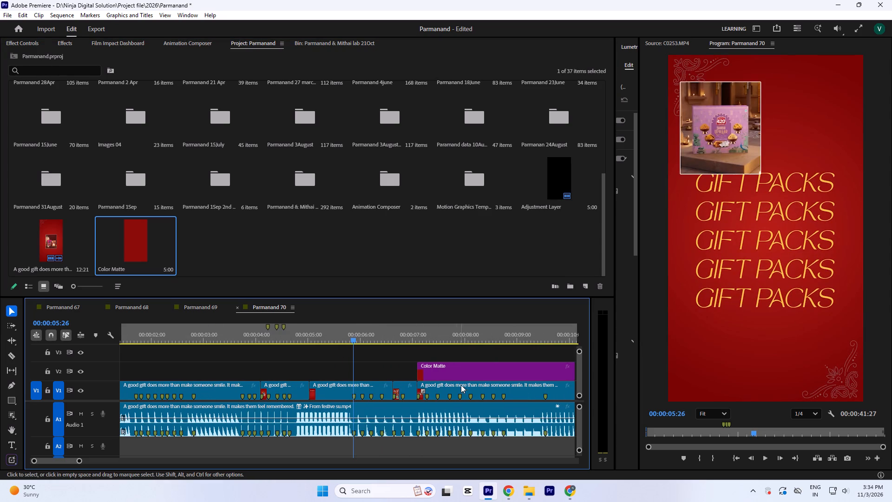
left_click_drag(464, 376, 357, 369)
Trim the end of the color matte to 00:00:05:26, where the lilac box photo appears.
key("minus")
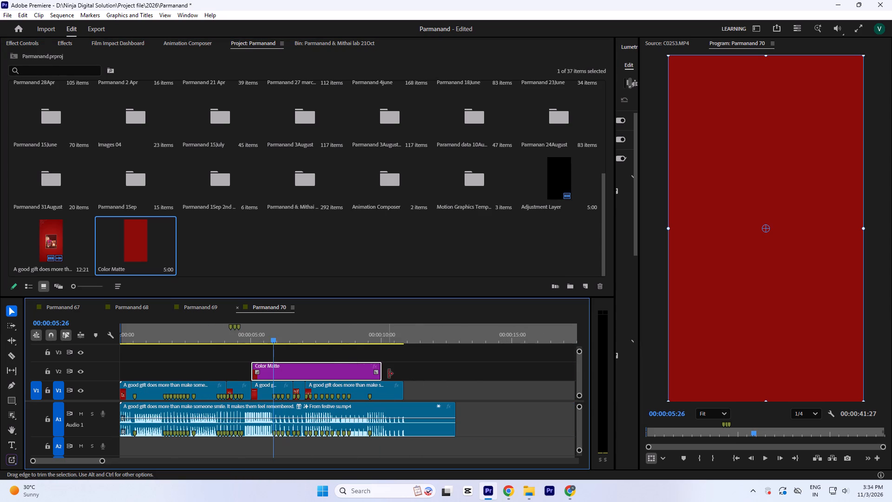
left_click_drag(388, 374, 279, 376)
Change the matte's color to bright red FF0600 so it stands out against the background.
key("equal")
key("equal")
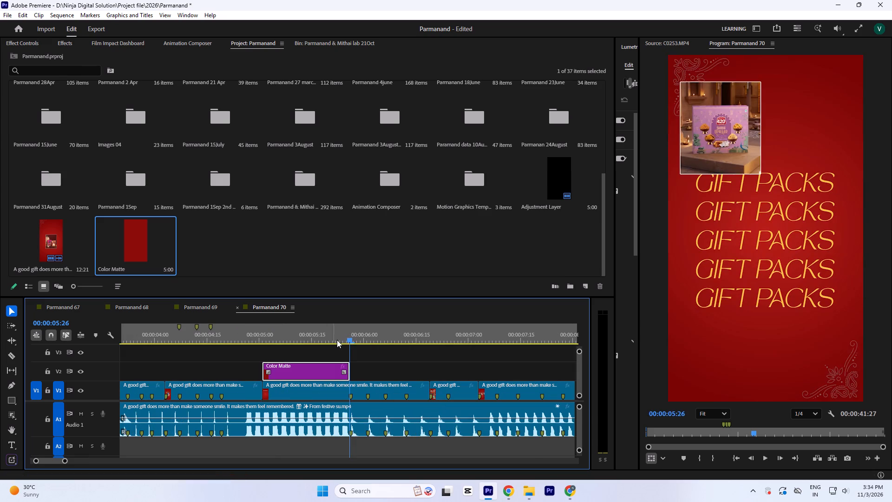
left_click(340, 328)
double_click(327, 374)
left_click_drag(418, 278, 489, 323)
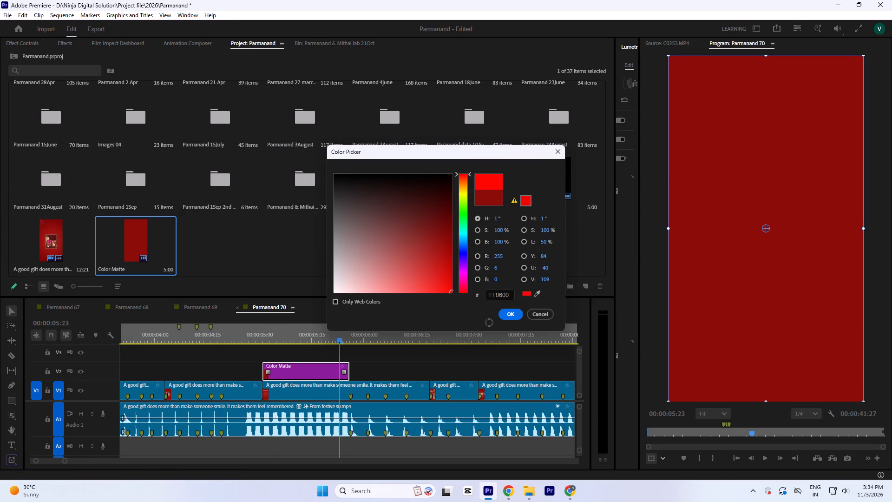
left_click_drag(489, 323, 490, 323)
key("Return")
Set the color matte's Crop Bottom to 78% so its lower edge sits just above the first GIFT PACKS line.
left_click(42, 46)
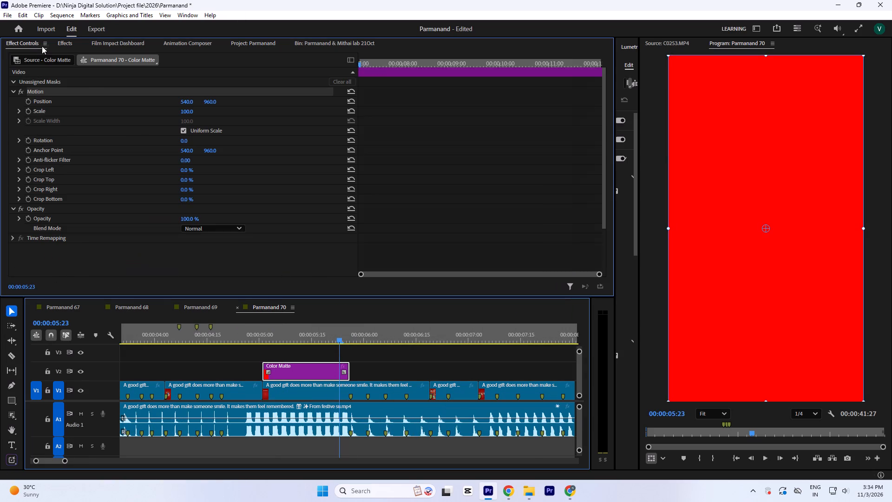
left_click(188, 199)
key("Up")
key("Up")
key("Up")
key("Up")
key("Up")
key("Up")
key("Up")
key("Up")
key("Up")
key("Up")
key("Up")
key("Up")
key("Up")
key("Up")
key("Up")
key("Up")
key("Up")
key("Up")
key("Up")
key("Up")
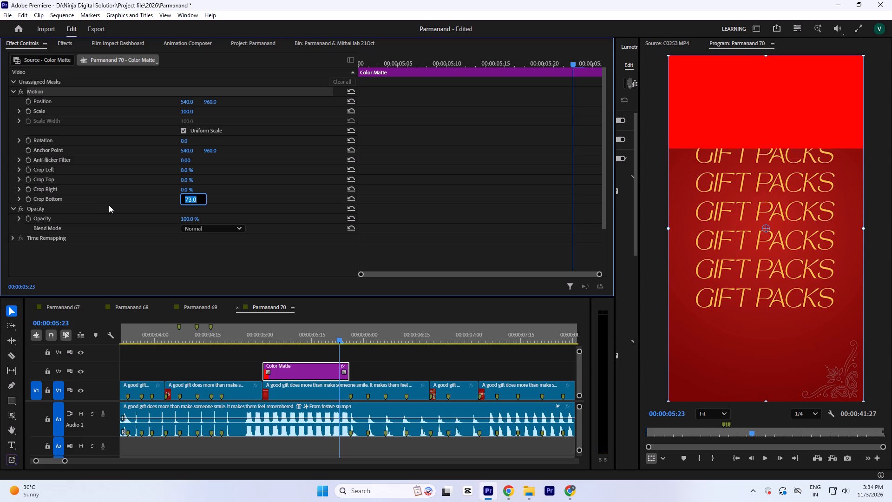
key("Up")
key("Up")
key("Up")
key("Up")
key("Up")
key("Up")
key("Up")
key("Up")
key("Up")
key("Up")
key("Down")
key("Down")
key("Down")
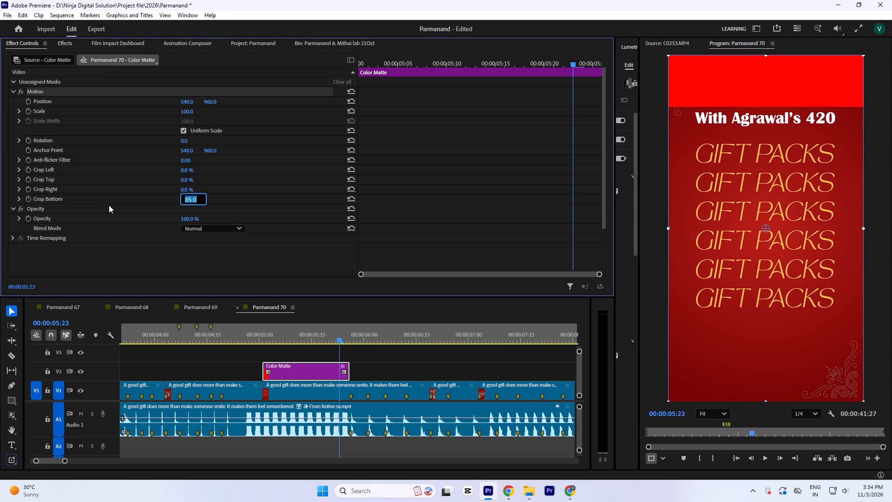
key("Down")
key("Down")
key("Down")
key("Down")
key("Down")
key("Down")
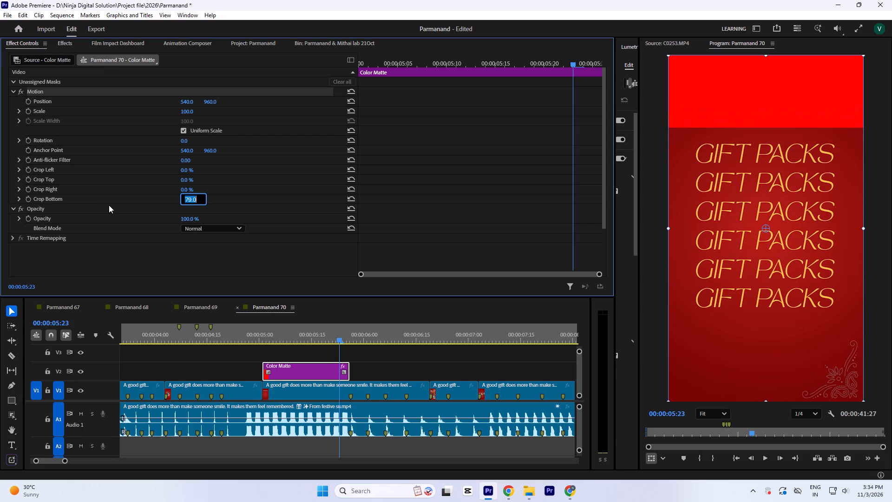
key("Down")
left_click(358, 180)
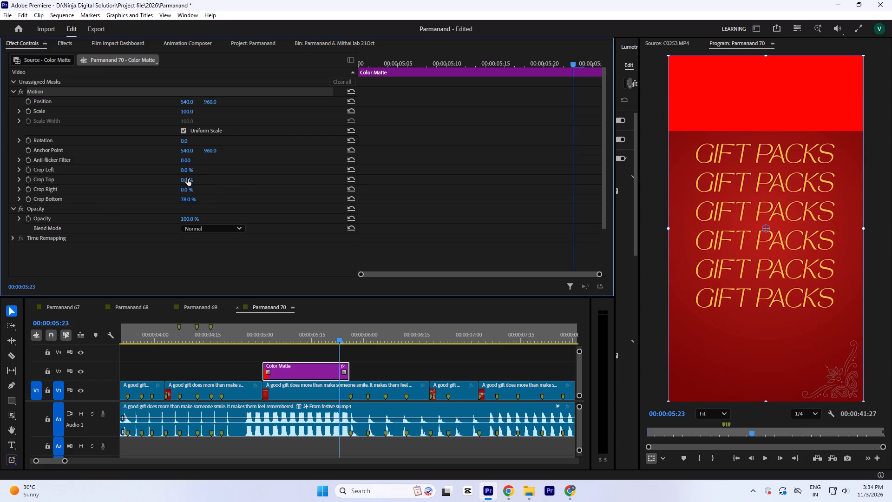
Set the color matte's Crop Top to 16%, leaving a band over the "With Agrawal's 420" line.
left_click(188, 179)
key("Up")
key("Up")
key("Up")
key("Up")
key("Up")
key("Up")
key("Up")
key("Up")
key("Up")
key("Up")
key("Up")
key("Up")
key("Up")
key("Up")
key("Up")
key("Up")
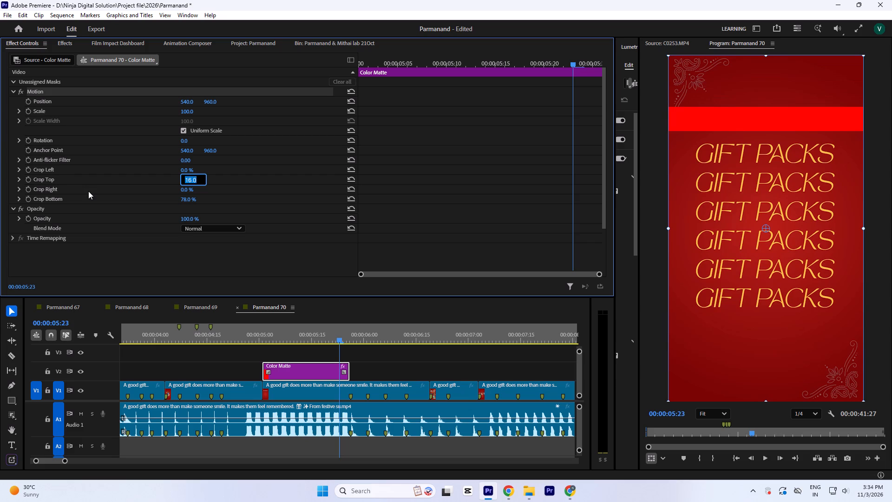
key("Up")
key("Down")
left_click(451, 155)
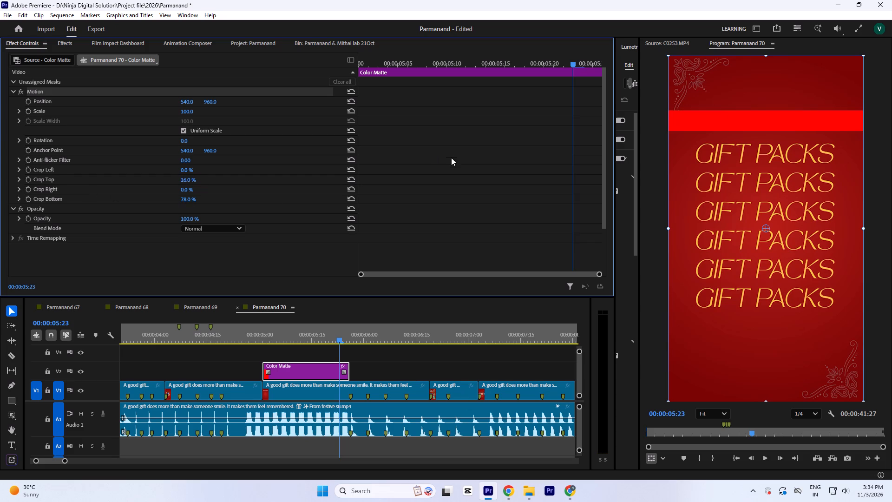
Set the color matte's Crop Right to 13%, just past the end of the headline.
left_click(187, 189)
key("Up")
key("Up")
key("Up")
key("Up")
key("Up")
key("Up")
key("Up")
key("Up")
key("Up")
key("Up")
key("Up")
key("Up")
key("Up")
key("Up")
key("Up")
key("Up")
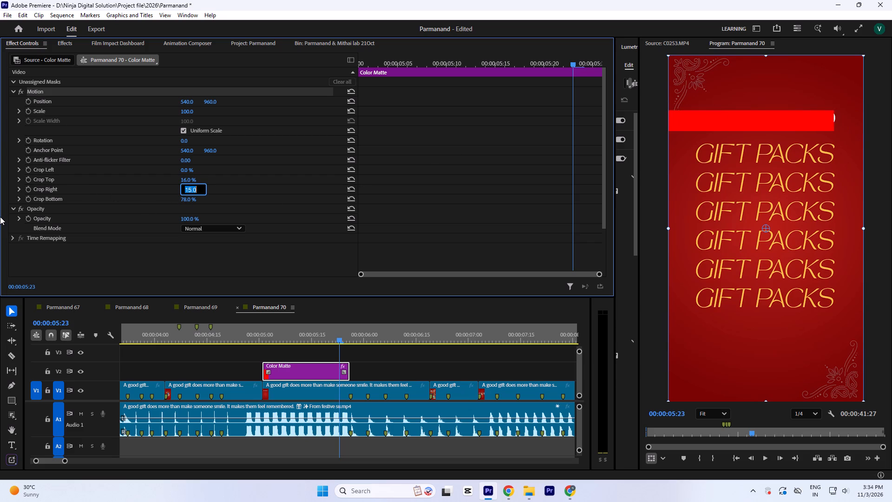
key("Up")
key("Down")
key("Down")
key("Down")
key("Down")
left_click(417, 185)
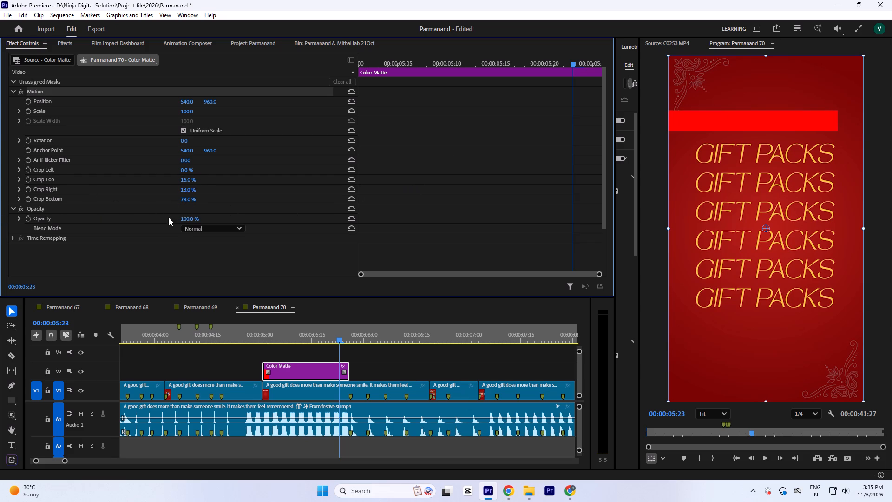
Set the color matte's Crop Left to 13%, matching the crop on the opposite side.
left_click(190, 171)
key("Up")
key("Up")
key("Up")
key("Up")
key("Up")
key("Up")
key("Up")
key("Up")
key("Up")
key("Up")
key("Up")
key("Up")
key("Up")
key("Up")
key("Up")
key("Up")
key("Up")
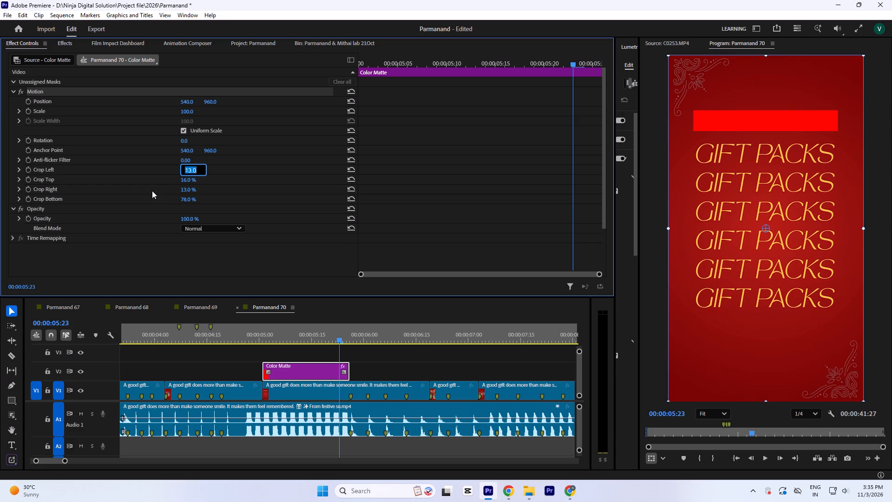
key("Down")
key("Down")
key("Down")
key("Down")
left_click(368, 357)
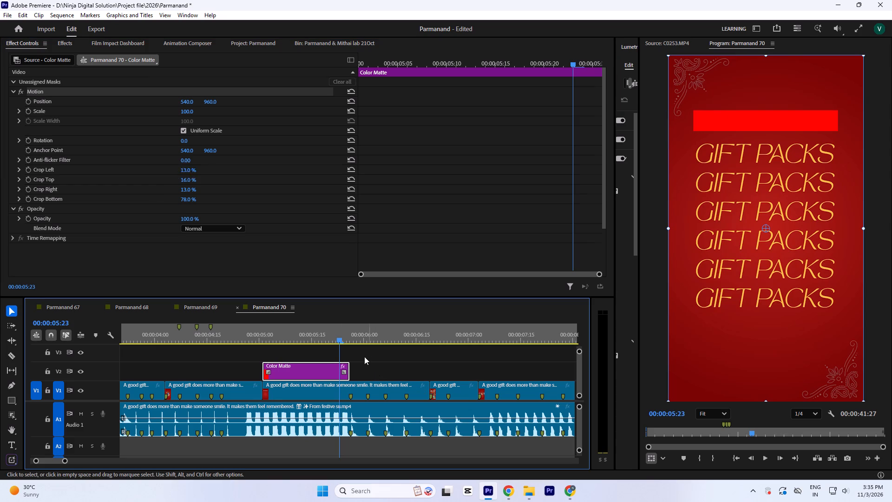
Recolor the matte with the dark red sampled from the background just above the covered headline.
double_click(308, 375)
left_click(536, 292)
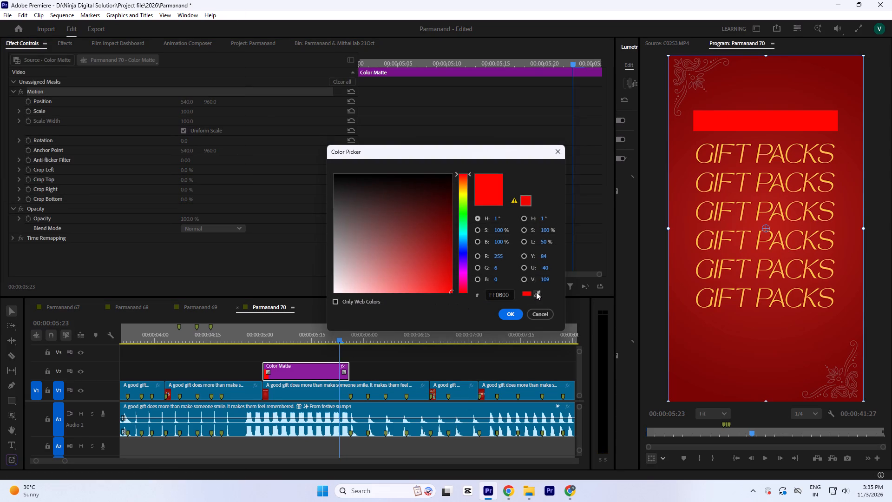
left_click(757, 106)
key("Return")
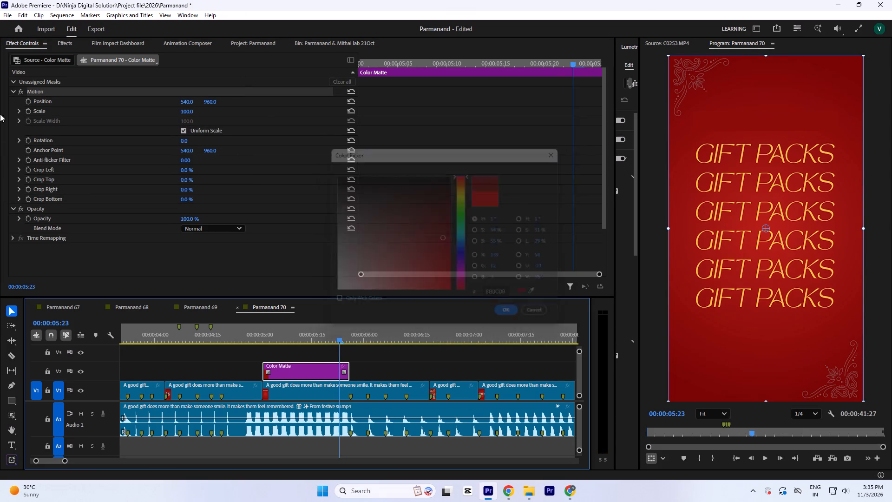
left_click(384, 367)
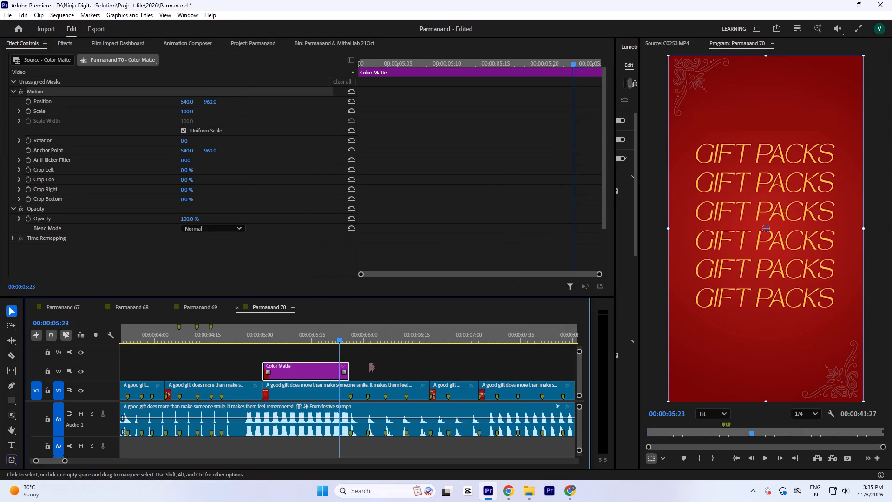
Find the Roughen Edges effect by searching for "rough" and apply it to the color matte on V2.
left_click(322, 367)
left_click(70, 40)
left_click_drag(65, 59, 0, 74)
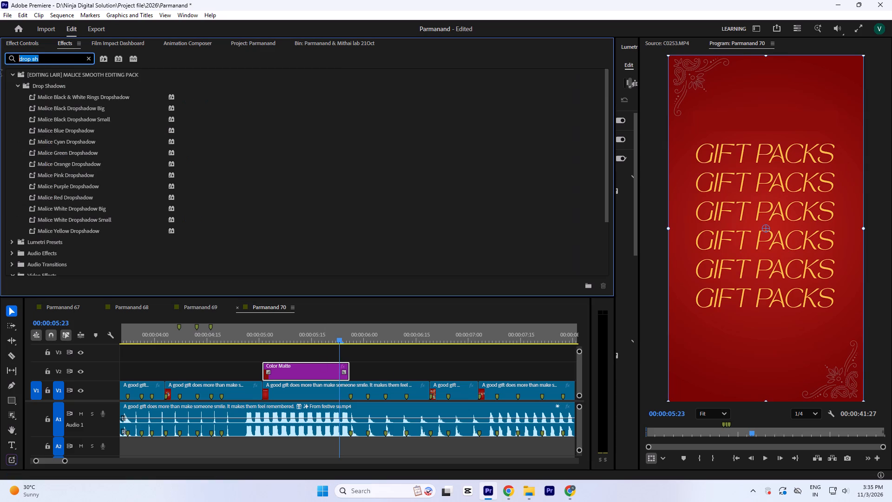
left_click_drag(0, 74, 0, 73)
type("rough")
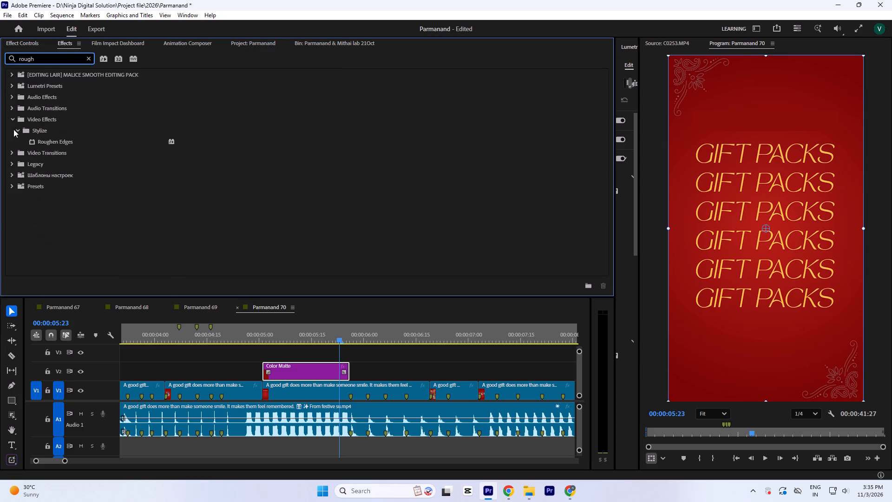
double_click(61, 145)
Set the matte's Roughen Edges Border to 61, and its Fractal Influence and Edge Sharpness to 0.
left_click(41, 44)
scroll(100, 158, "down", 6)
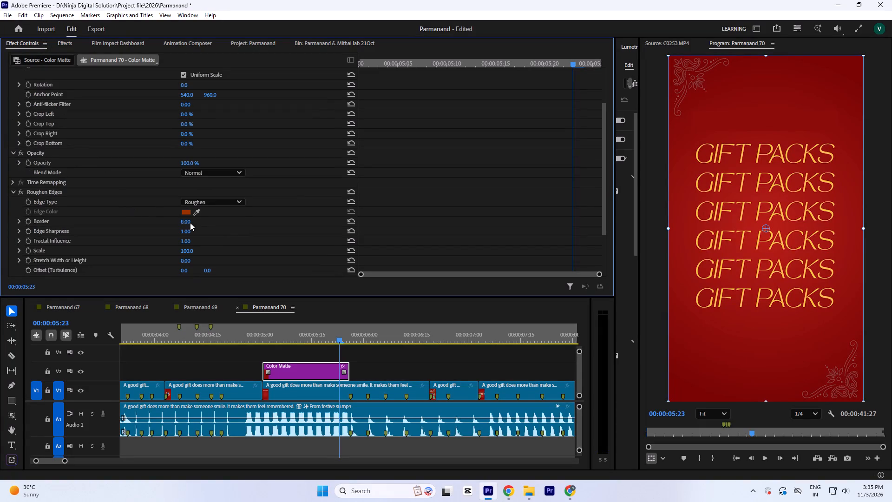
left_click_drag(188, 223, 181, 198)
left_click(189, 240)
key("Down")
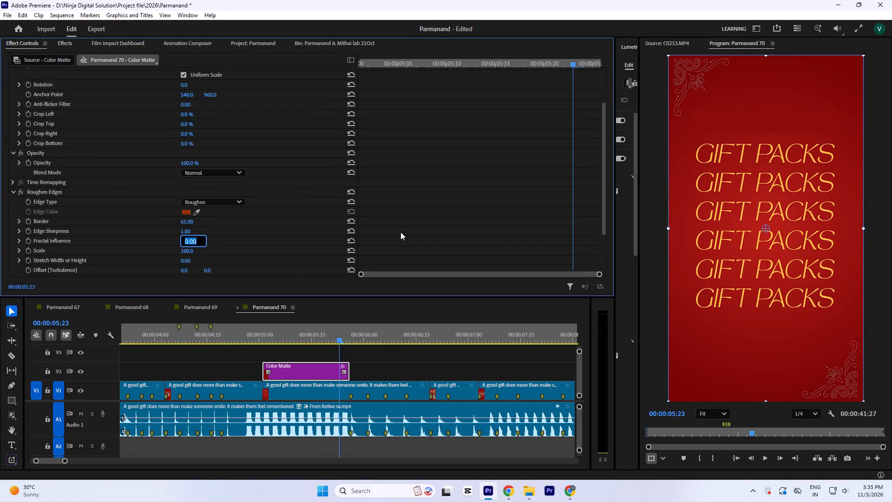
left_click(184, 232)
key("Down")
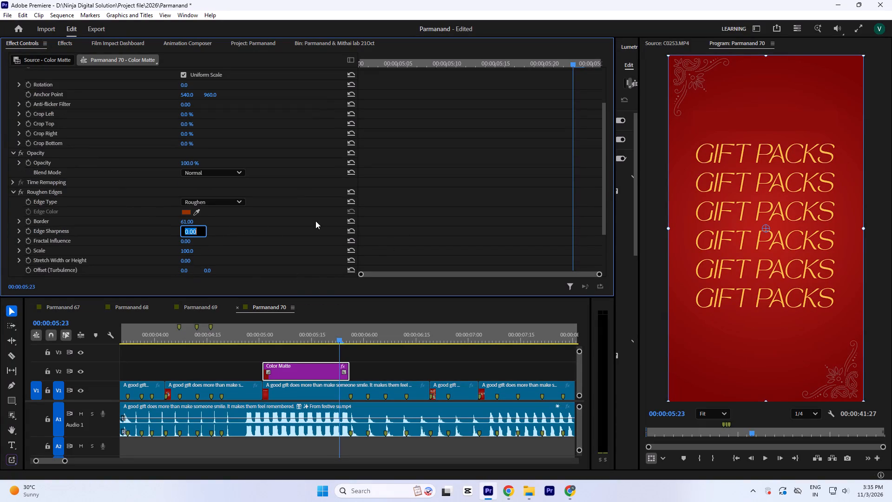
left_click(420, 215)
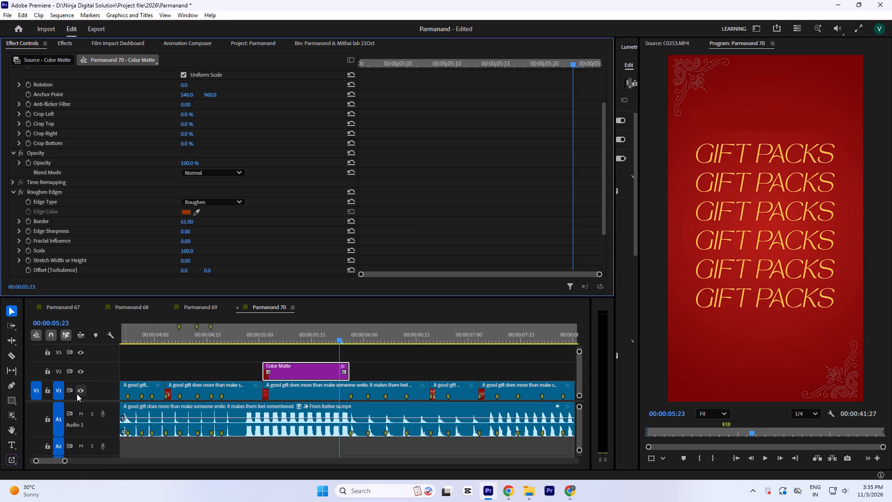
Hide the V1 video track and set the matte's Roughen Edges Edge Sharpness and Fractal Influence to 0.
left_click(77, 394)
left_click(417, 356)
left_click(314, 379)
scroll(441, 223, "down", 2)
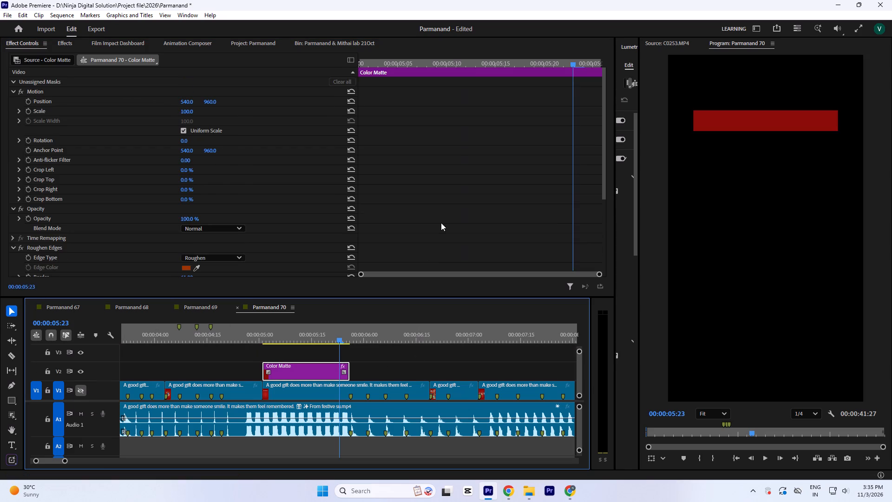
scroll(441, 223, "down", 2)
left_click(186, 249)
key("Down")
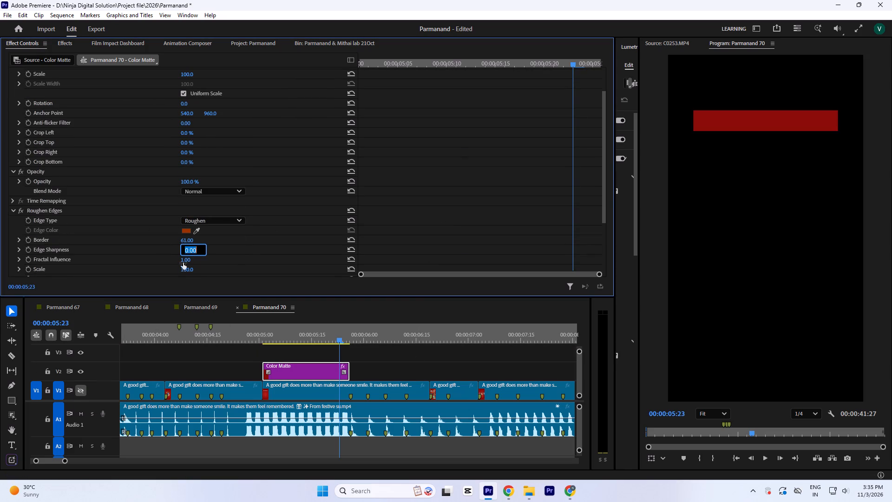
left_click(185, 262)
key("Down")
left_click(438, 226)
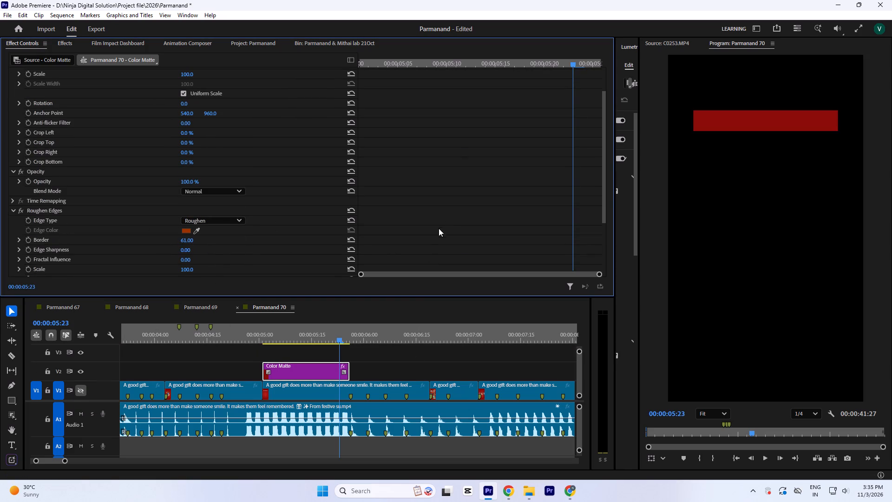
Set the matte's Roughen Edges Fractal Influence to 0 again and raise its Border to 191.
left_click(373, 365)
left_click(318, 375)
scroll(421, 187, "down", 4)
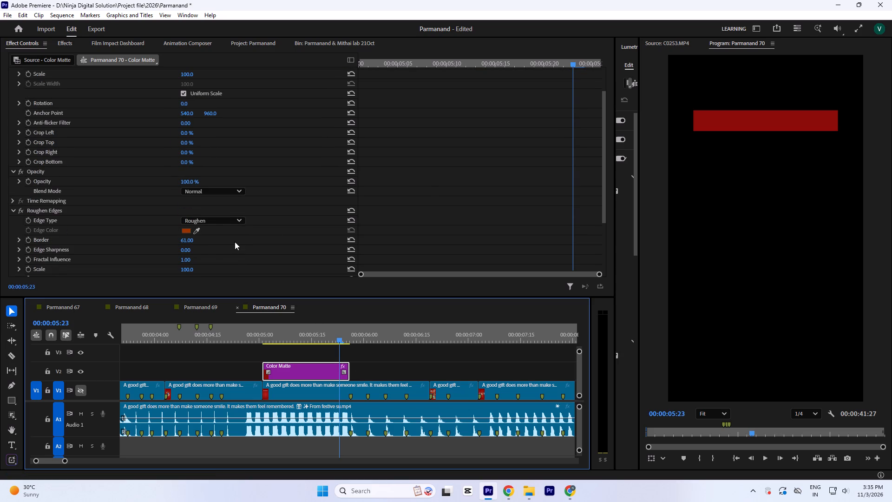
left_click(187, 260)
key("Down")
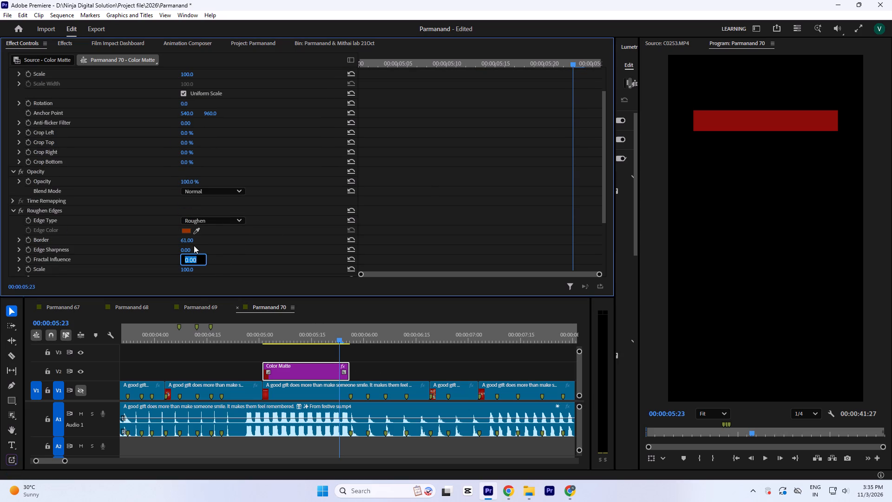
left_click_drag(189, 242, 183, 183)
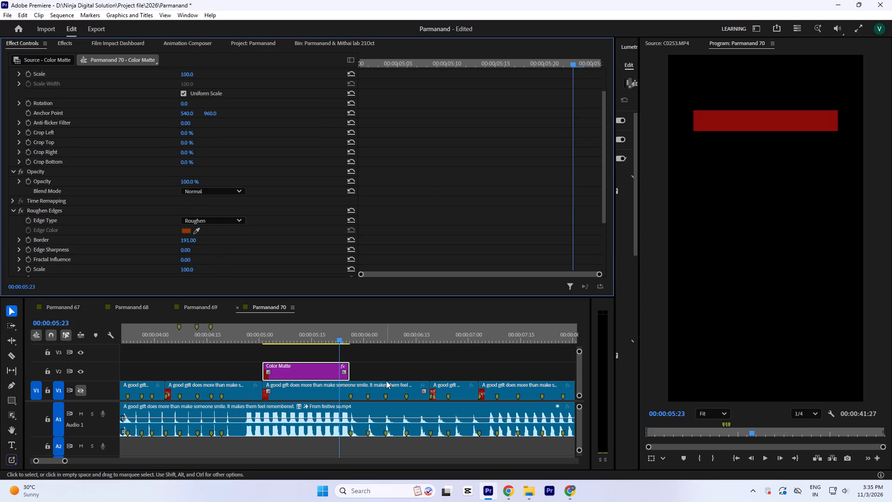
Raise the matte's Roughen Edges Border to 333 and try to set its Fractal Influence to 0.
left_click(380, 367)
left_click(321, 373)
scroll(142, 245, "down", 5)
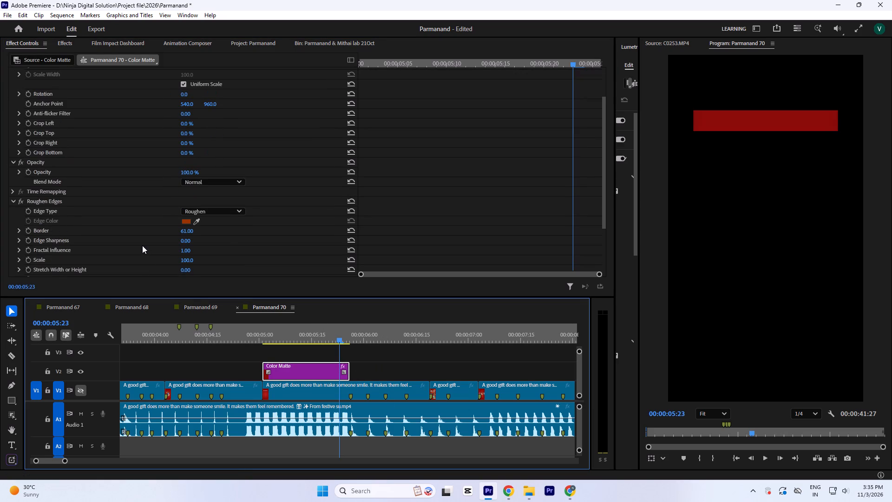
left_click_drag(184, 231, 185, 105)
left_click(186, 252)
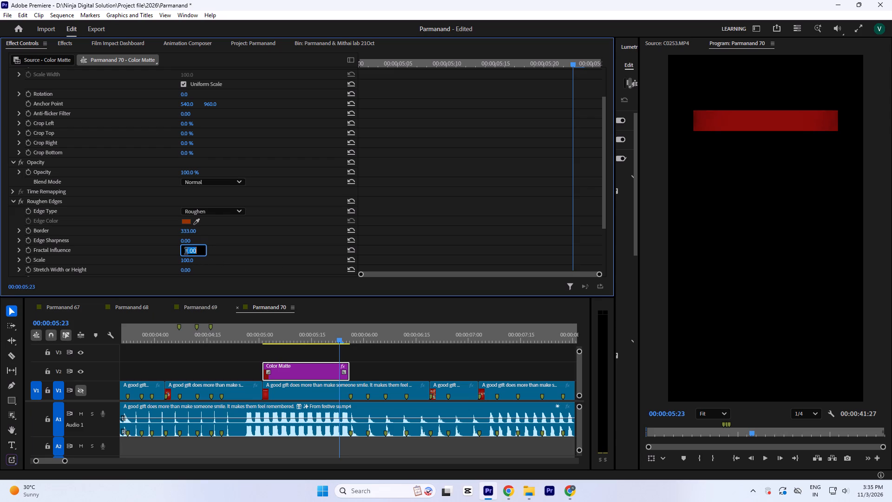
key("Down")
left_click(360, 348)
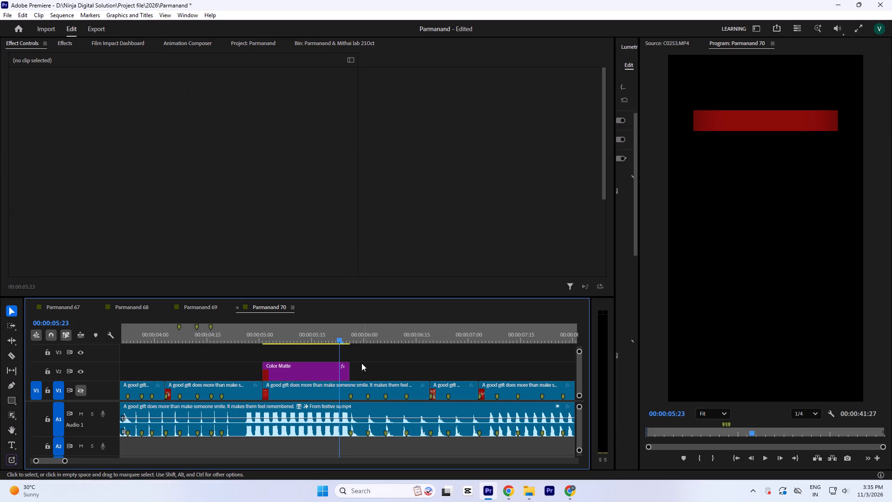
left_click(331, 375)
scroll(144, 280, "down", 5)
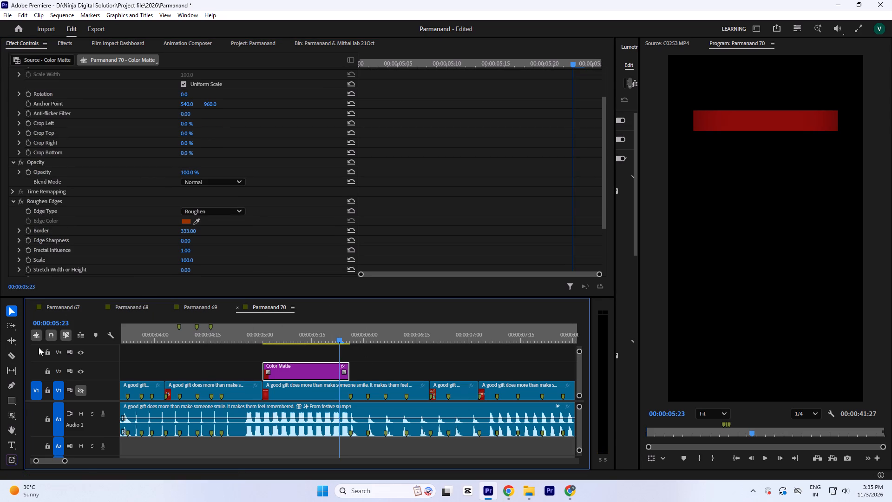
Show the V1 video track again beneath the color matte.
left_click(86, 397)
left_click(85, 394)
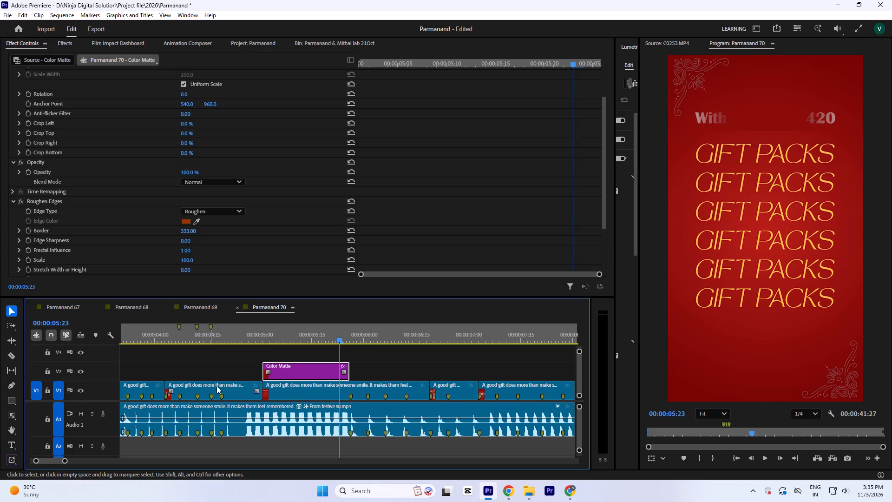
Reduce the matte's Roughen Edges Border to 150 so its softened band still covers the whole headline.
scroll(329, 197, "down", 5)
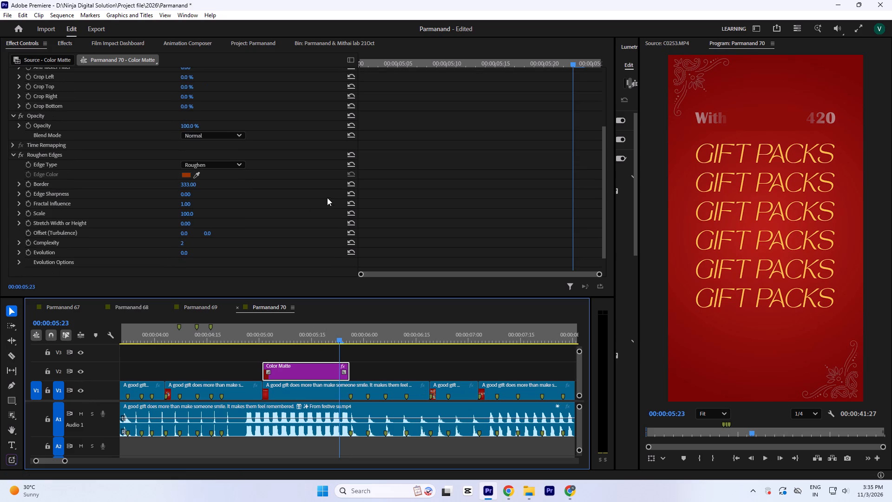
scroll(126, 224, "down", 14)
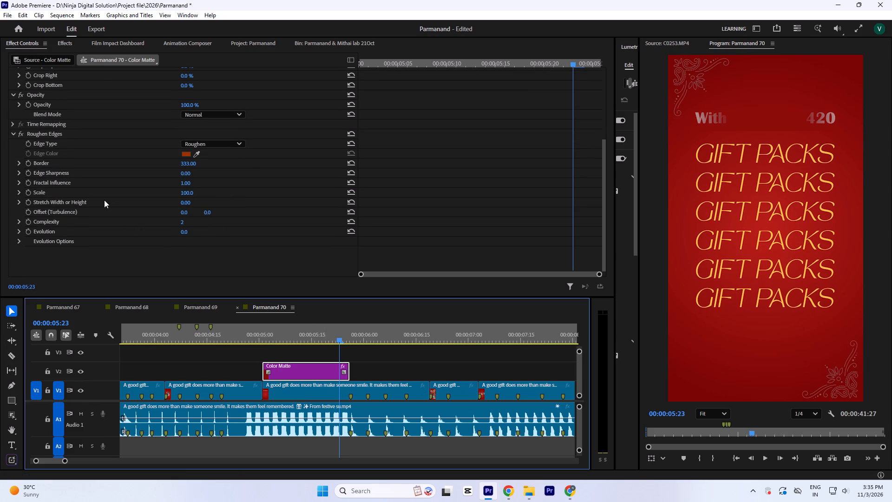
scroll(104, 200, "down", 2)
left_click_drag(184, 162, 183, 173)
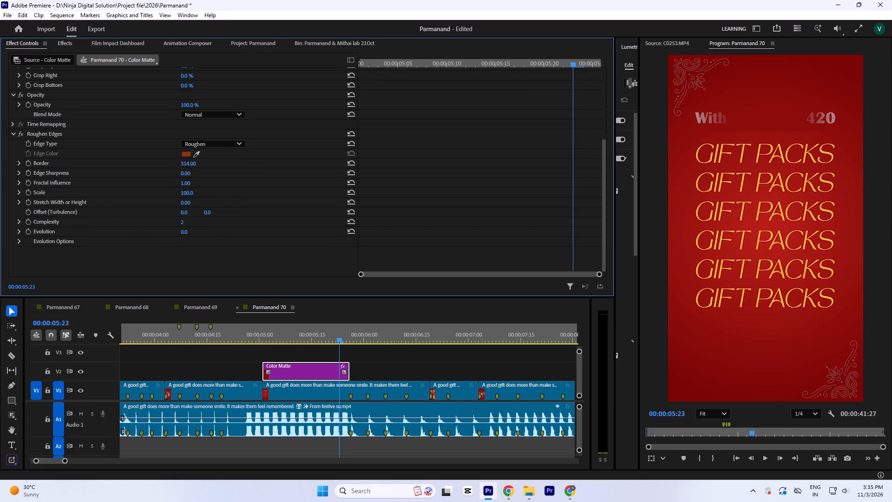
left_click_drag(183, 173, 166, 245)
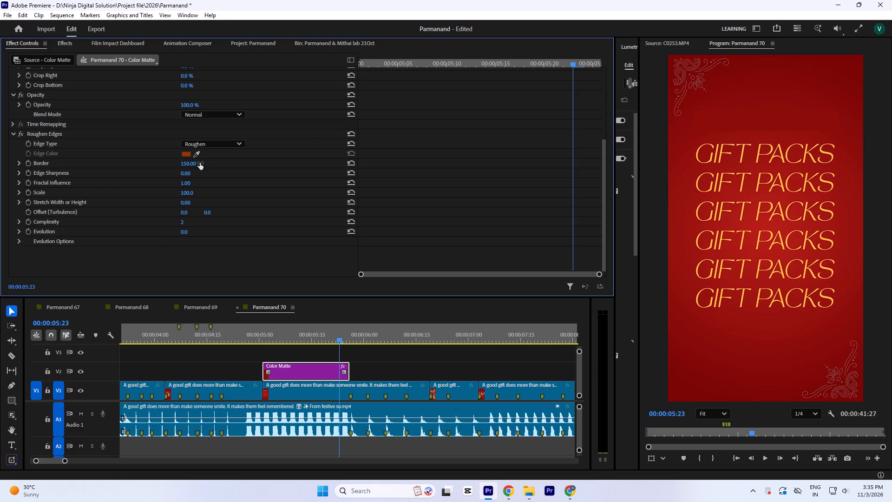
left_click(392, 367)
Save the Parmanand project.
key("ctrl+s")
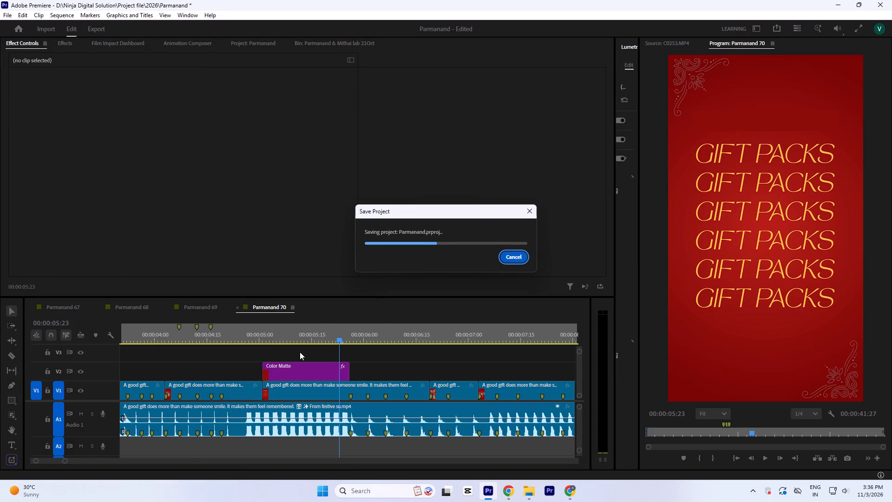
left_click(313, 331)
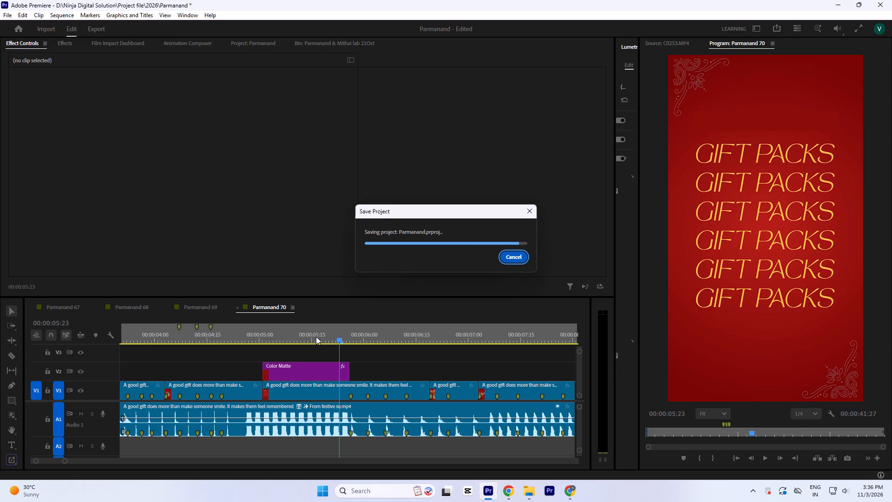
Play the Parmanand 70 reel from its start and scrub the first second to examine the framed gift-box picture's opening animation.
left_click(318, 342)
key("Return")
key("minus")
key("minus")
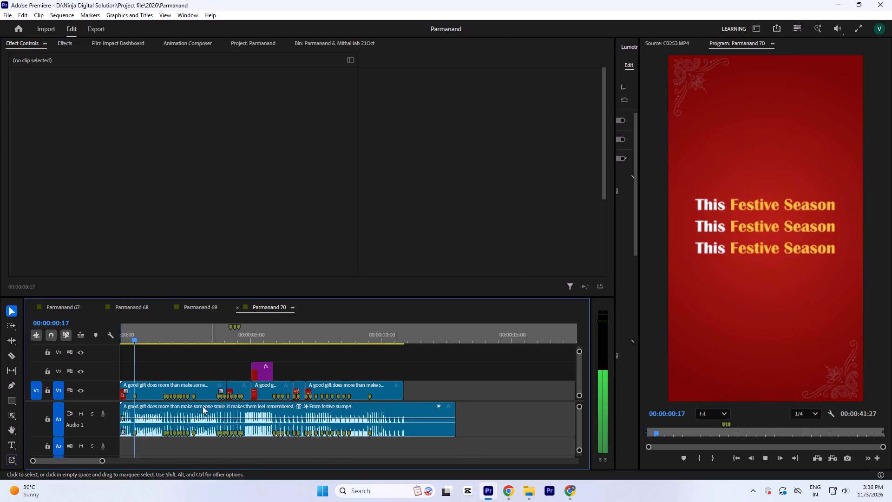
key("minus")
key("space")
key("equal")
key("equal")
left_click_drag(149, 334, 138, 366)
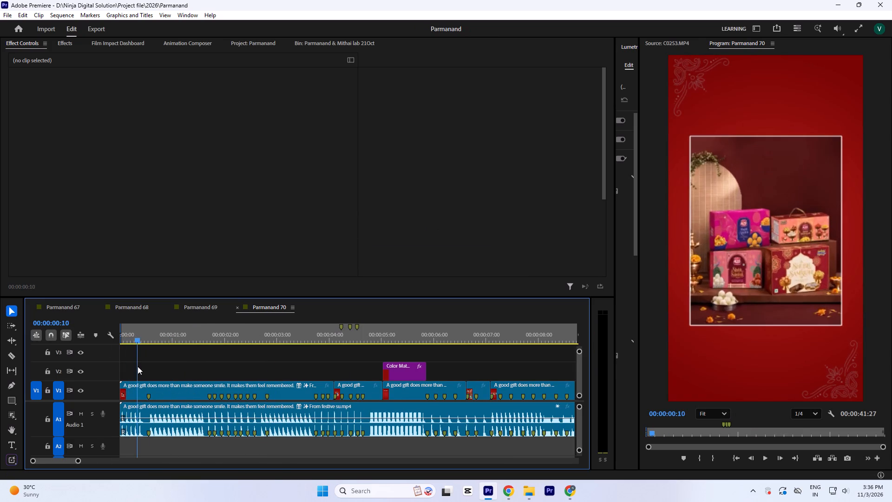
left_click_drag(138, 366, 145, 376)
key("equal")
key("equal")
key("equal")
left_click_drag(335, 333, 340, 338)
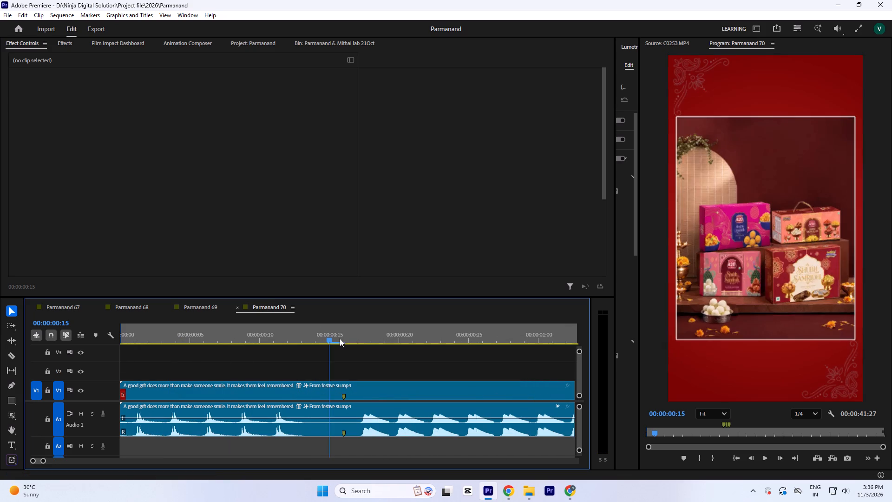
left_click_drag(340, 338, 40, 381)
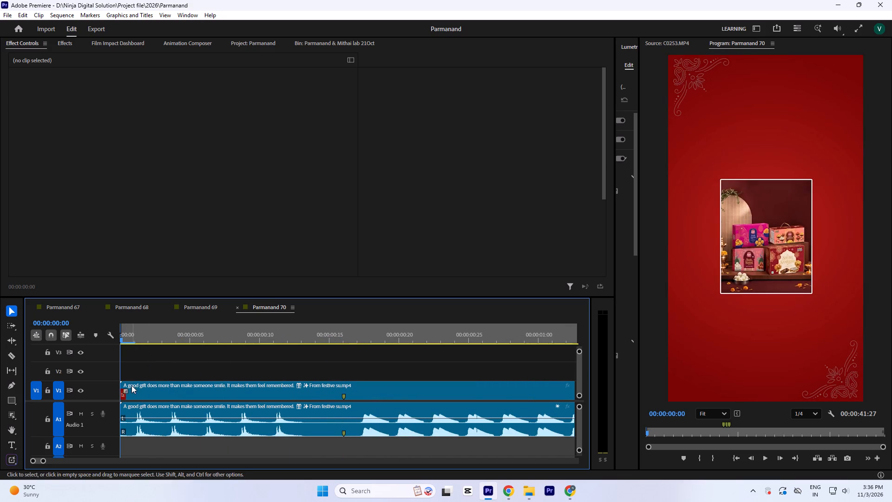
left_click_drag(136, 335, 128, 355)
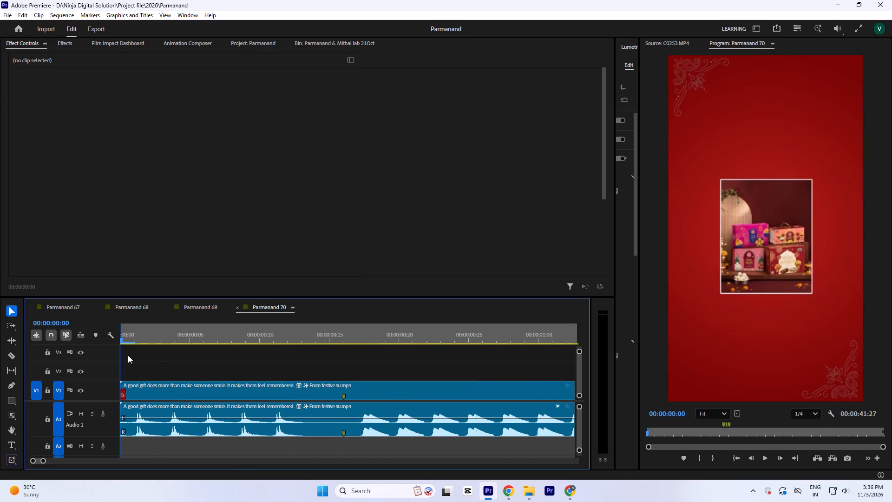
left_click_drag(128, 355, 88, 370)
Show the Parmanand project's media items.
left_click(261, 42)
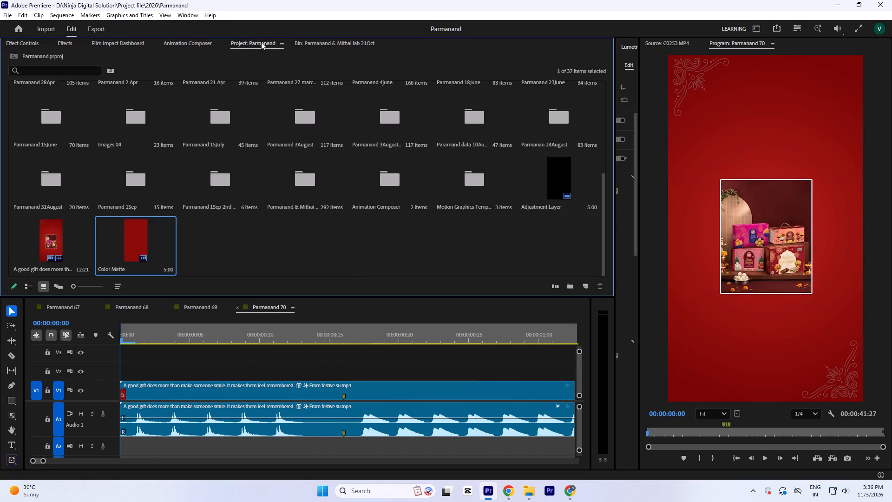
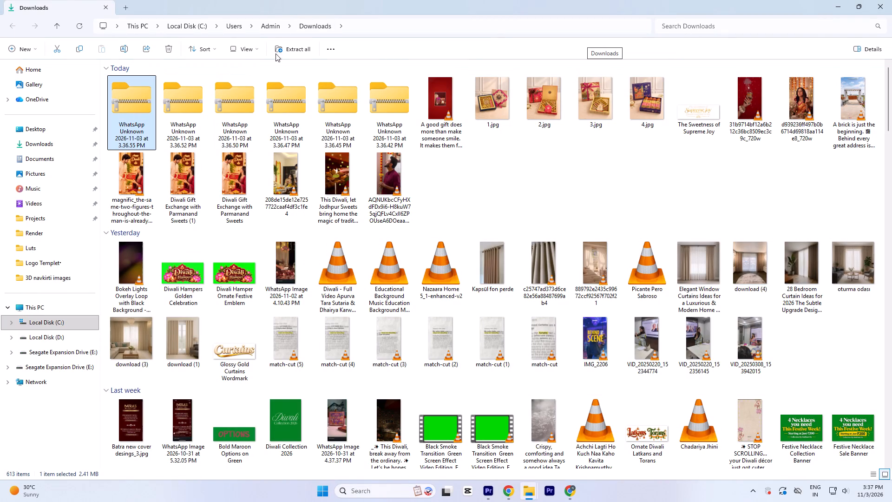
Extract the WhatsApp Unknown 3.36.55 PM and 3.36.52 PM archives into their own folders in Downloads.
left_click(282, 48)
key("Return")
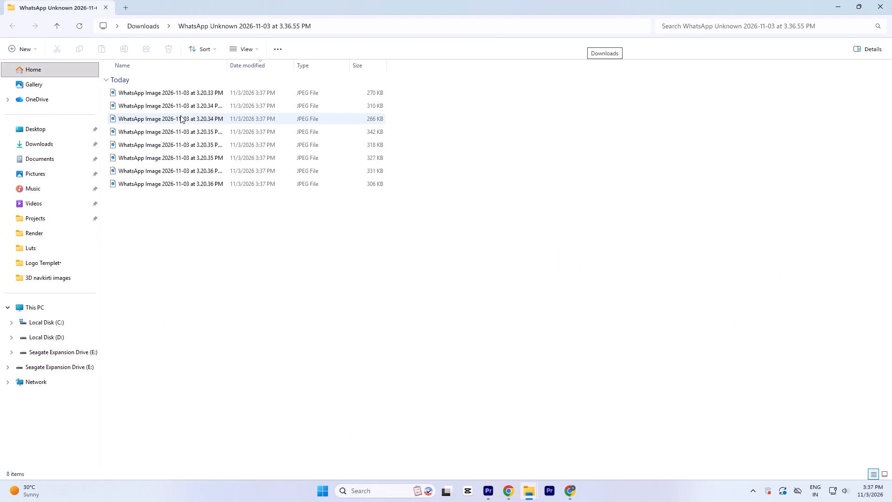
left_click(883, 7)
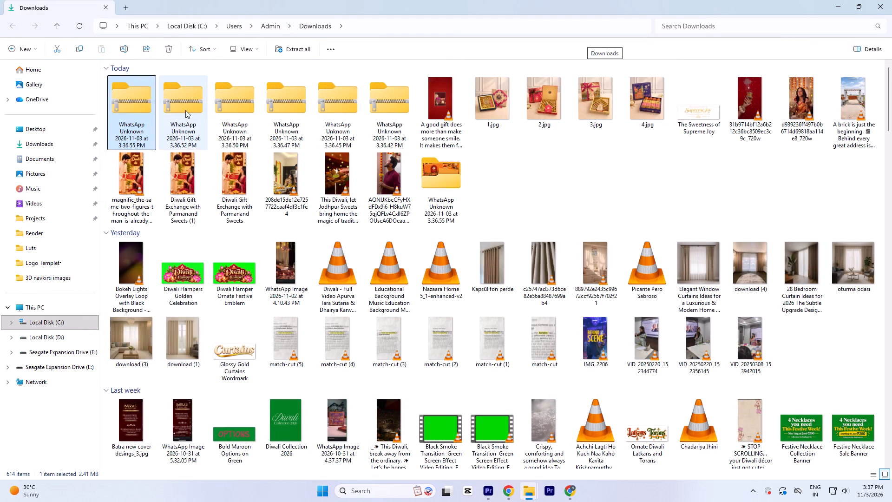
left_click(184, 104)
left_click(300, 42)
left_click(300, 46)
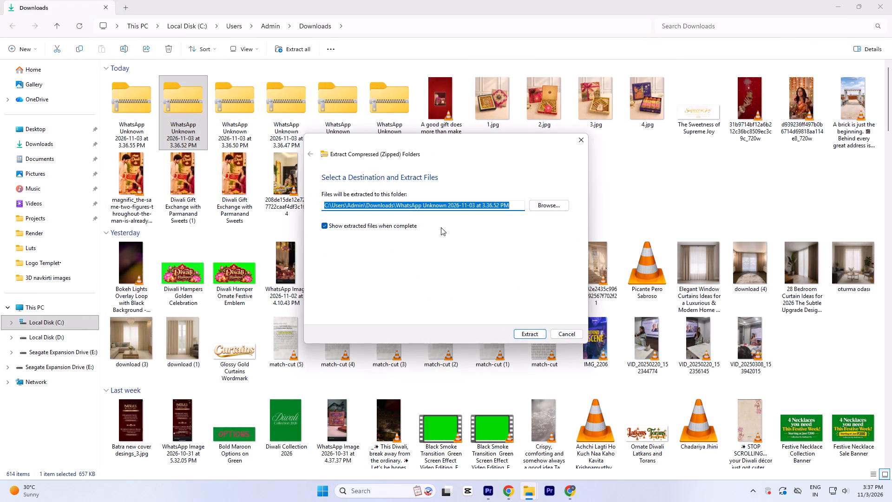
left_click(587, 142)
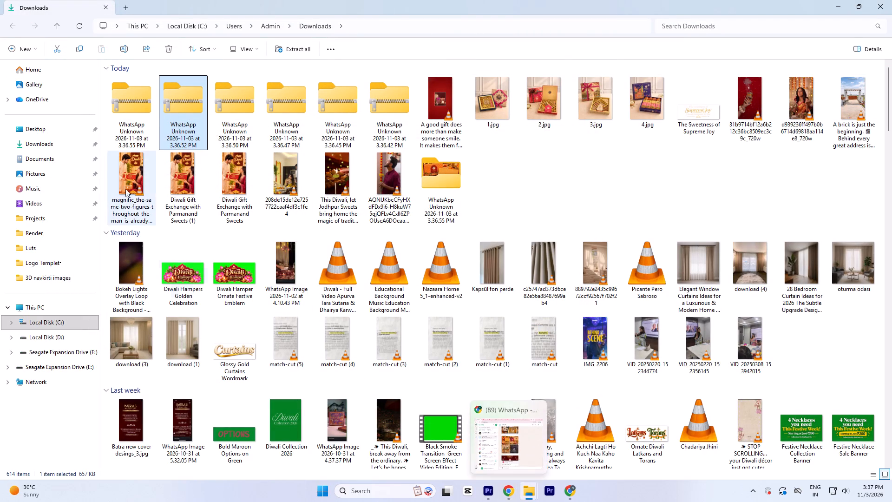
left_click(284, 48)
key("Return")
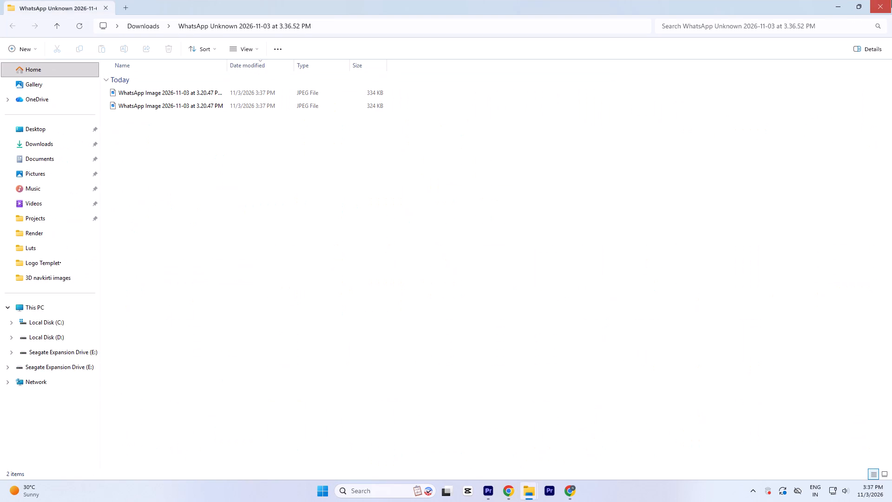
left_click(881, 3)
Extract the WhatsApp Unknown 3.36.50 PM and 3.36.47 PM archives into their own folders in Downloads.
left_click(239, 89)
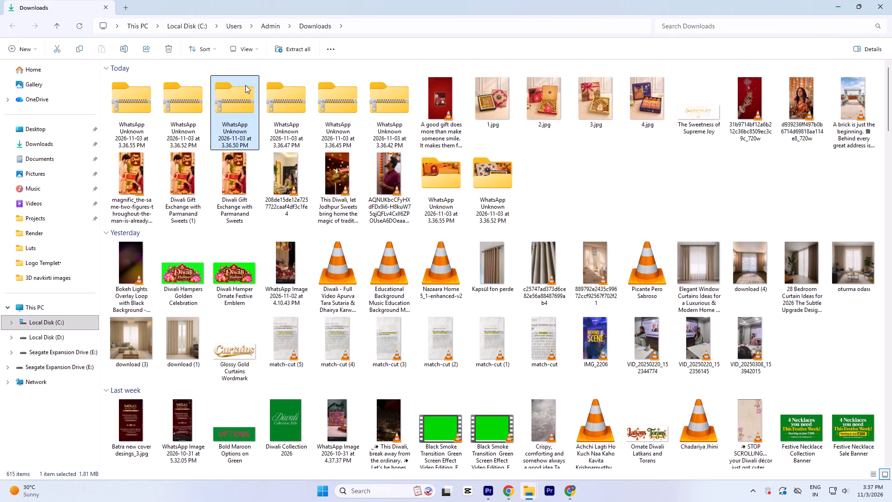
left_click(289, 52)
key("Return")
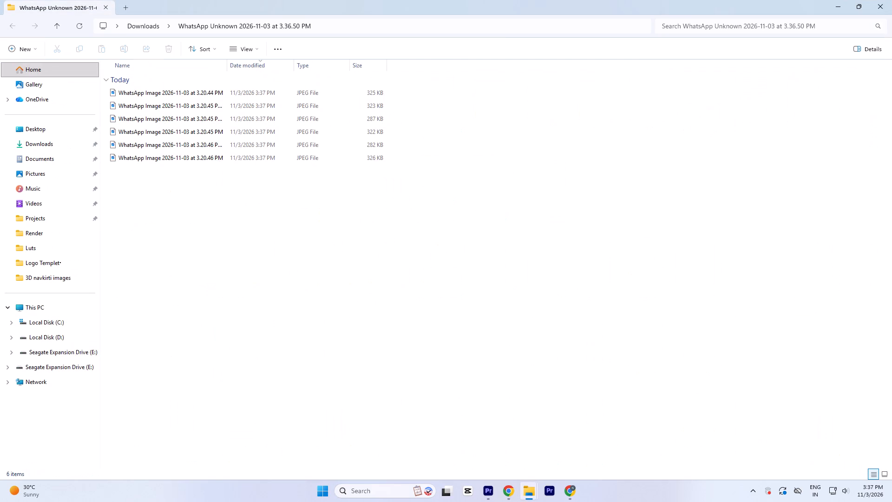
left_click(880, 2)
left_click(280, 106)
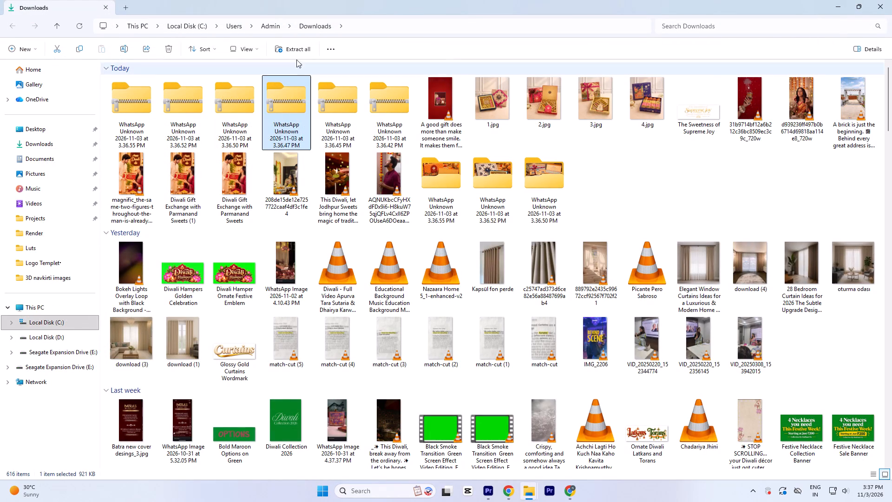
left_click(297, 47)
key("Return")
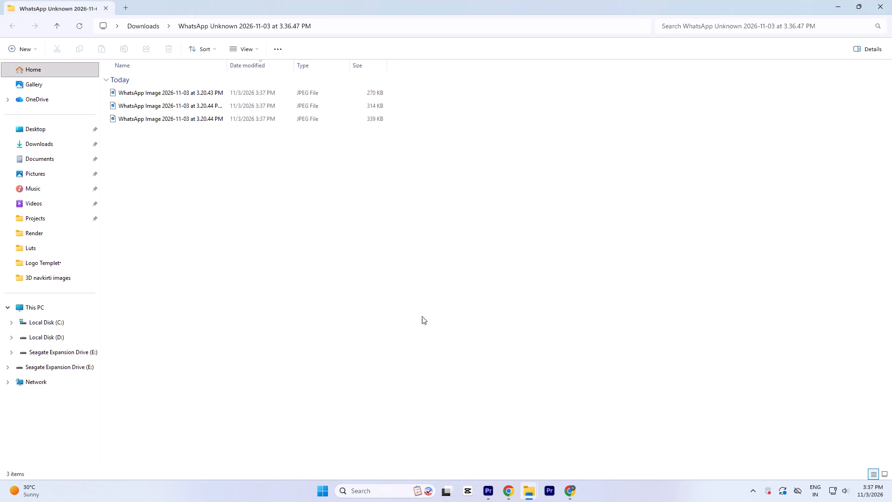
left_click(886, 2)
Extract the WhatsApp Unknown 3.36.45 PM and 3.36.42 PM archives into their own folders in Downloads.
left_click(343, 112)
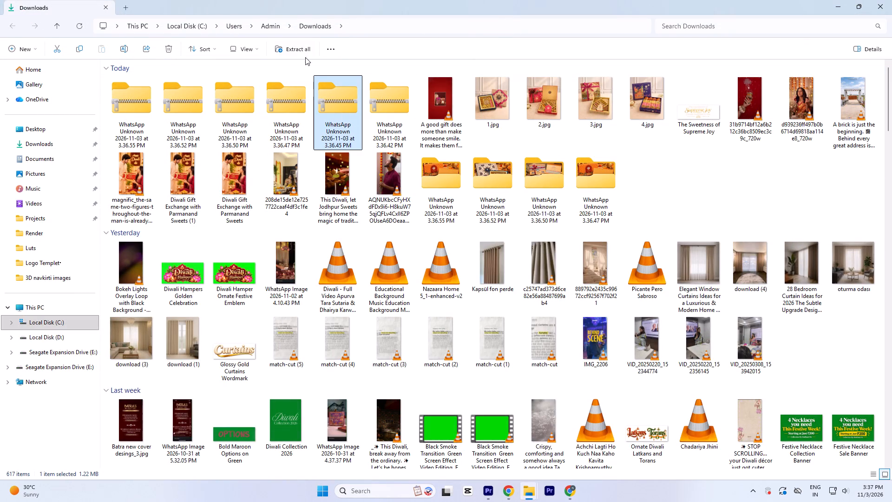
left_click(298, 47)
key("Return")
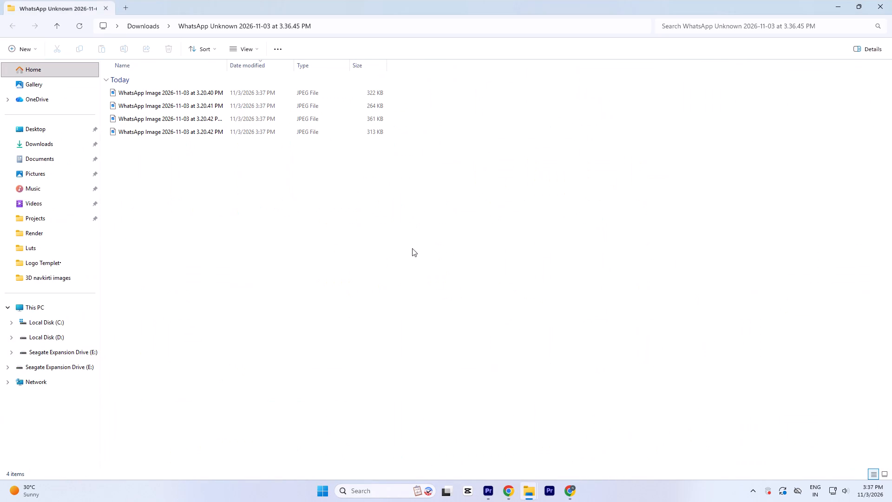
left_click(885, 3)
left_click(388, 107)
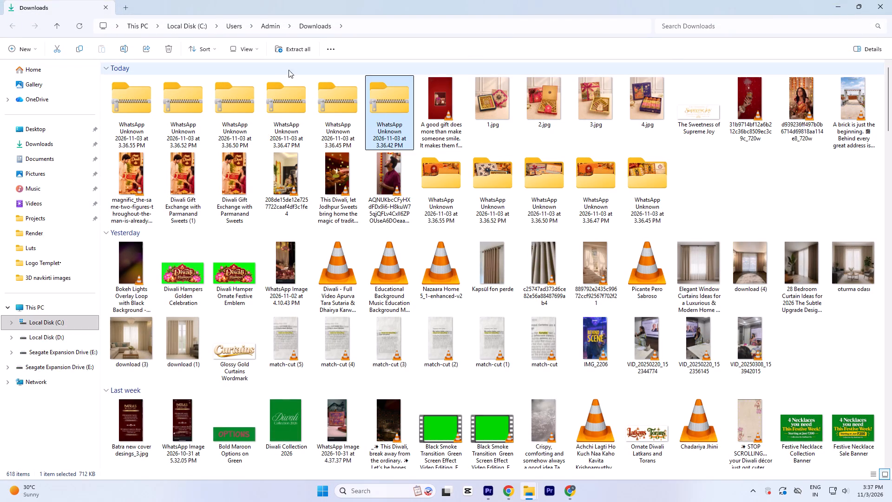
left_click(291, 53)
key("Return")
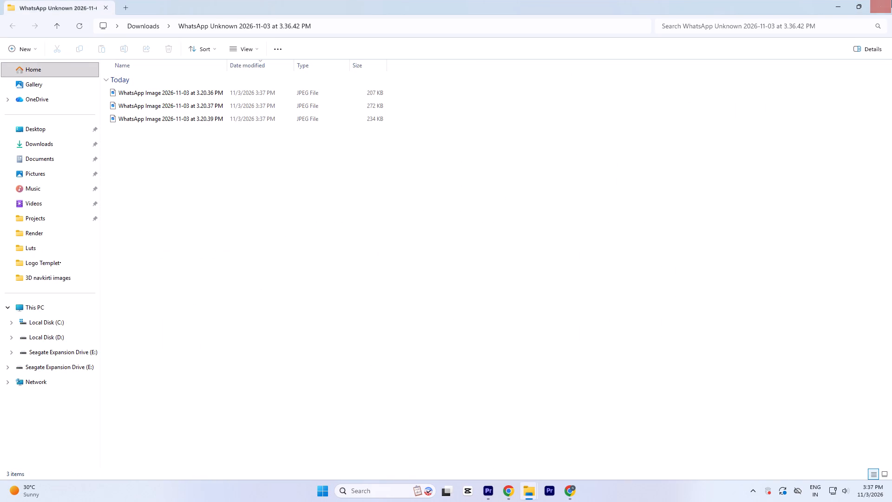
left_click(885, 3)
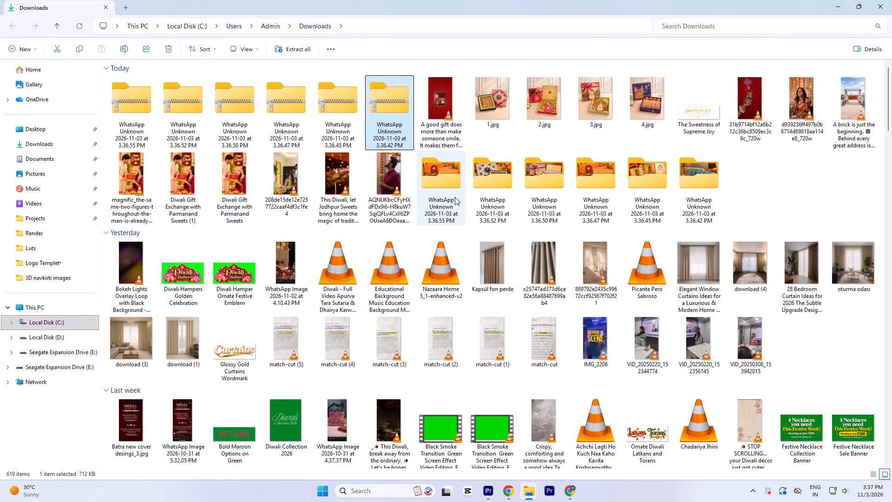
Move all images from the extracted 3.36.55 PM folder into the 3.36.42 PM folder, skipping the file whose name already exists there.
double_click(453, 186)
left_click(206, 248)
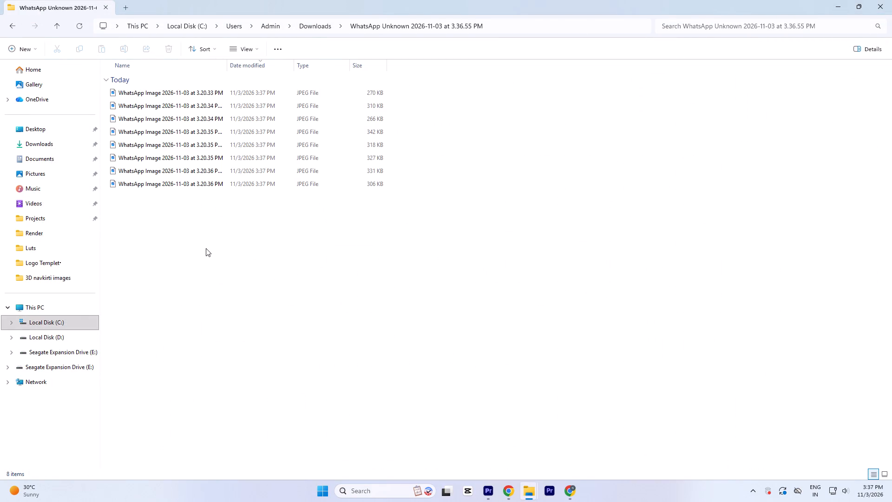
key("ctrl+a")
key("ctrl+x")
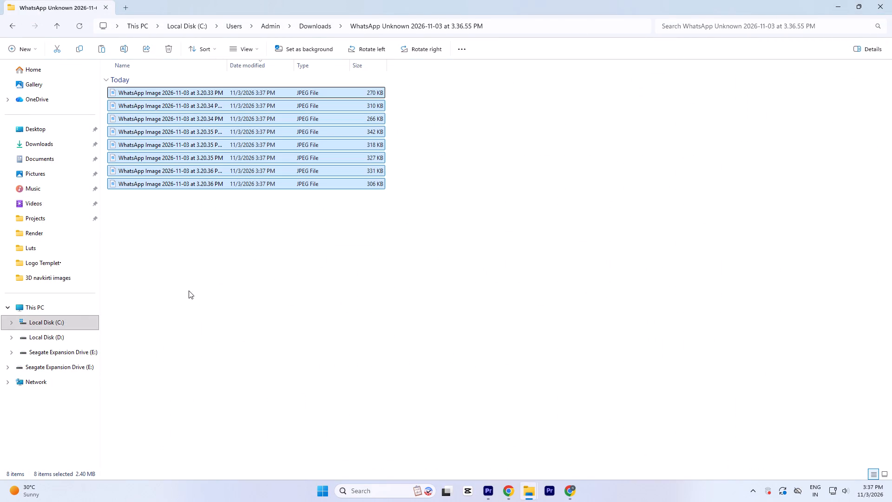
key("BackSpace")
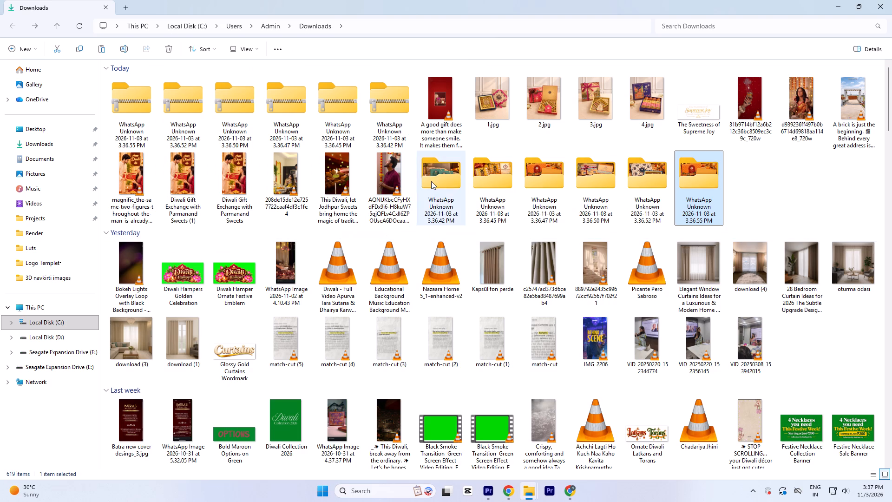
double_click(431, 180)
left_click(385, 256)
key("ctrl+v")
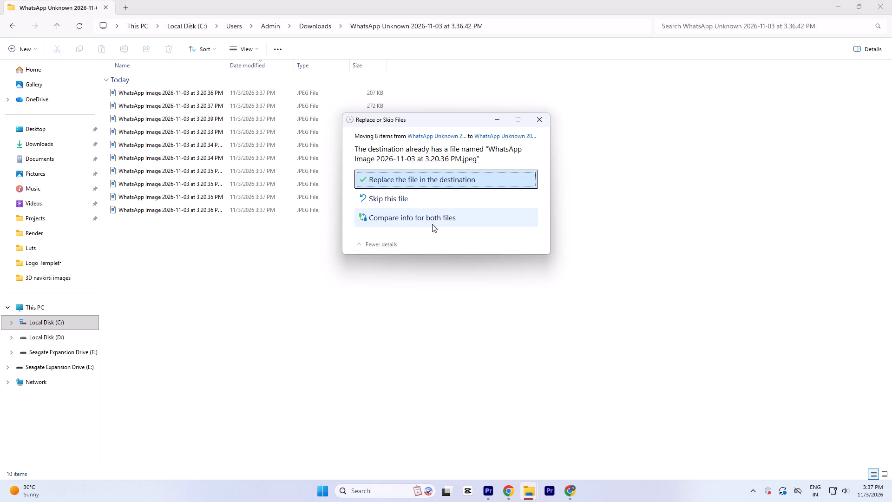
left_click(399, 200)
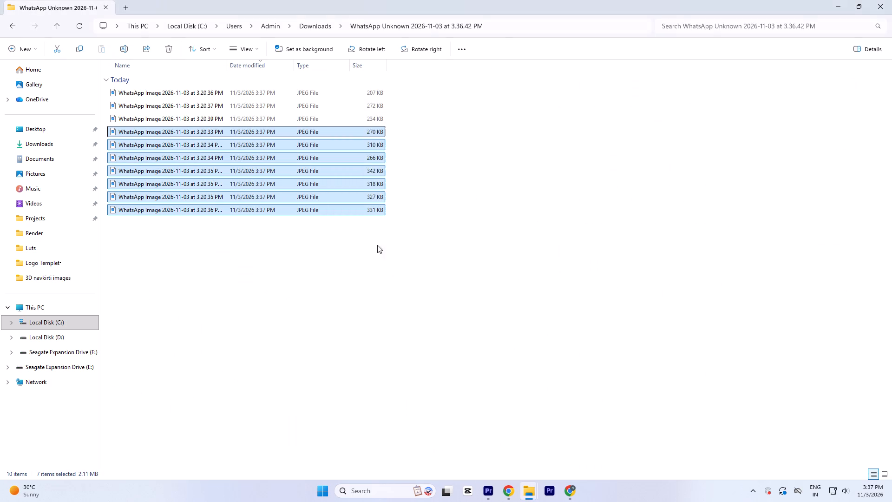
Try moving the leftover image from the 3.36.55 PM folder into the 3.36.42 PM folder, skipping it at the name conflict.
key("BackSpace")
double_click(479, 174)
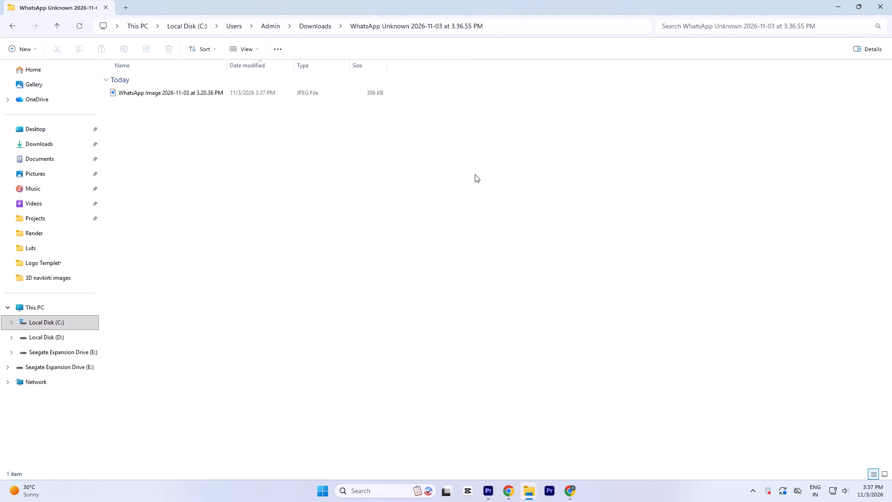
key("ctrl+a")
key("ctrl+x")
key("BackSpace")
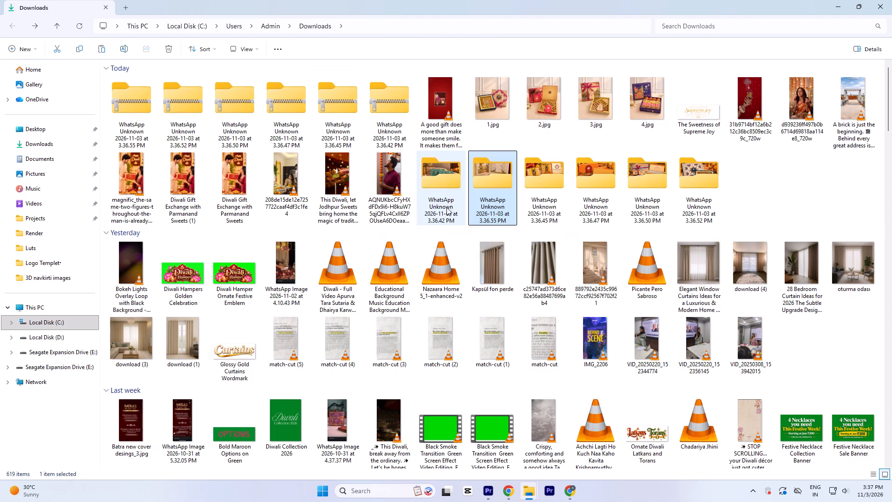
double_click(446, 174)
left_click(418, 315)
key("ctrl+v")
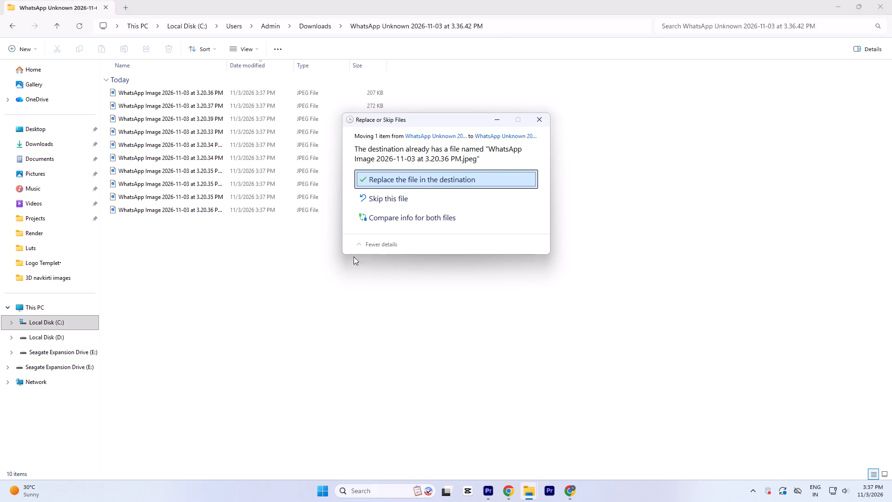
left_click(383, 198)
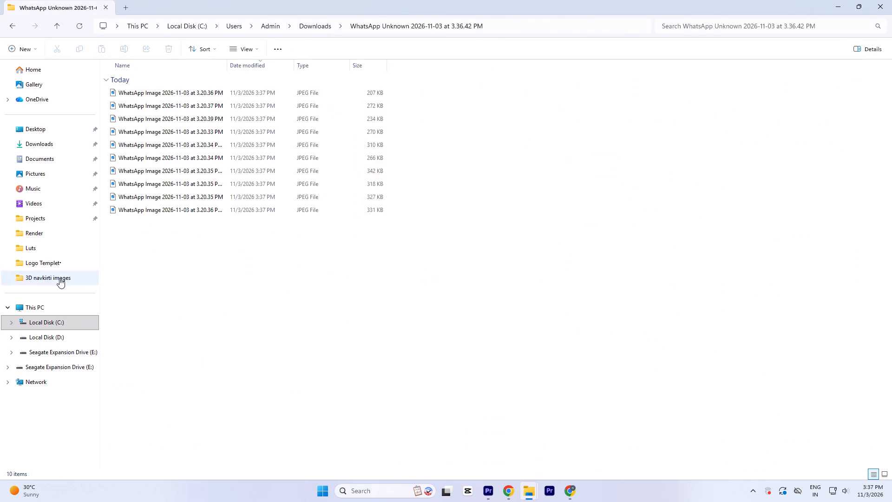
Move all images from the 3.36.45 PM folder into the 3.36.42 PM folder and delete the emptied folder.
key("BackSpace")
double_click(542, 172)
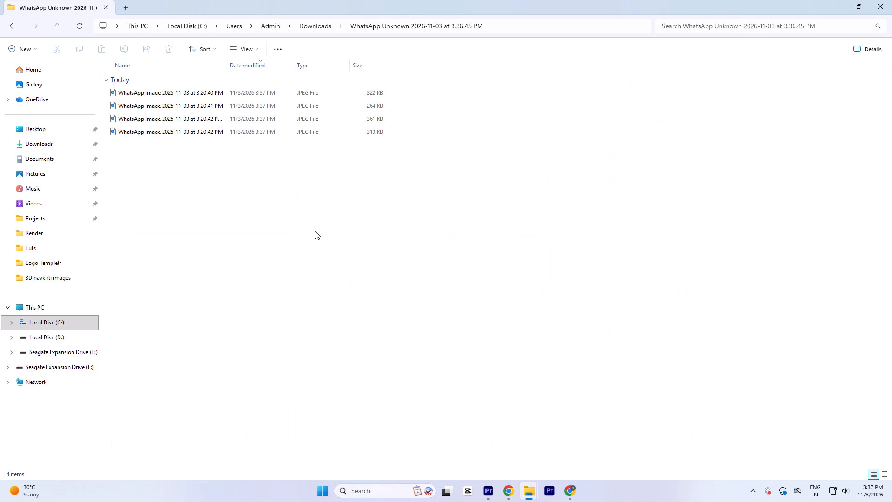
key("ctrl+a")
key("ctrl+x")
key("BackSpace")
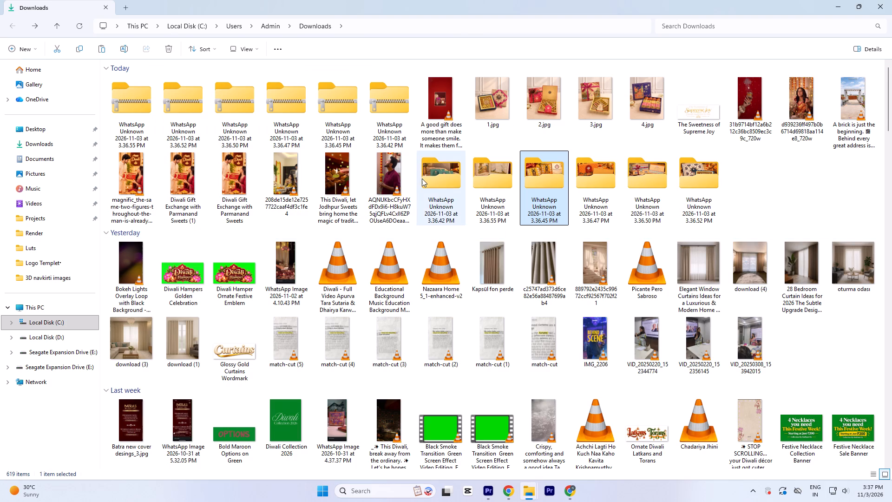
double_click(422, 178)
left_click(428, 328)
key("ctrl+v")
key("BackSpace")
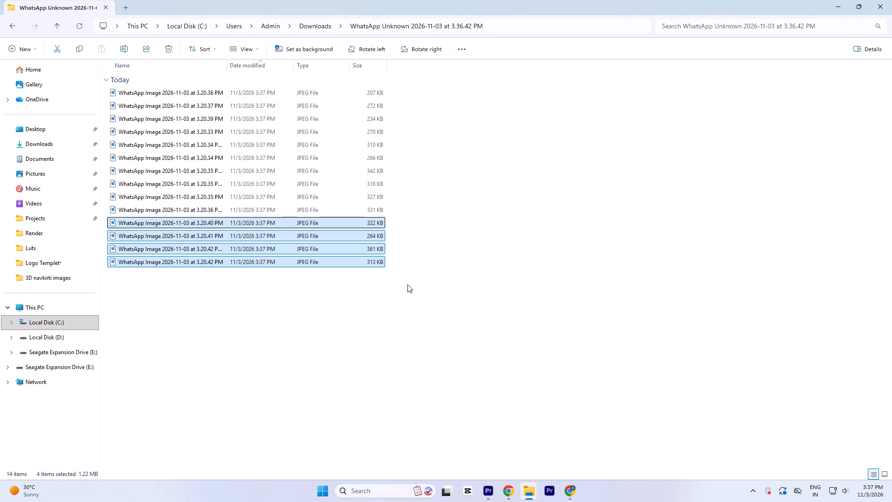
left_click(503, 176)
key("Delete")
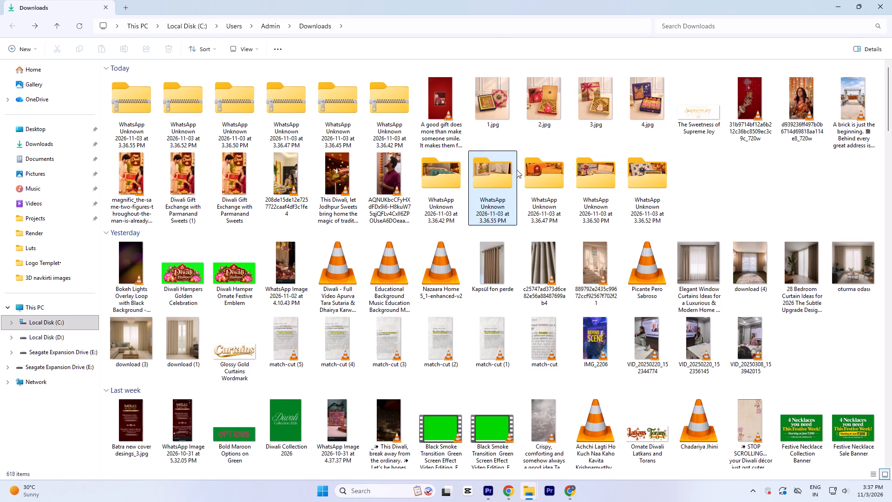
Move all images from the 3.36.47 PM folder into the 3.36.42 PM folder and delete the emptied folder.
left_click(517, 170)
double_click(531, 173)
key("ctrl+a")
key("ctrl+x")
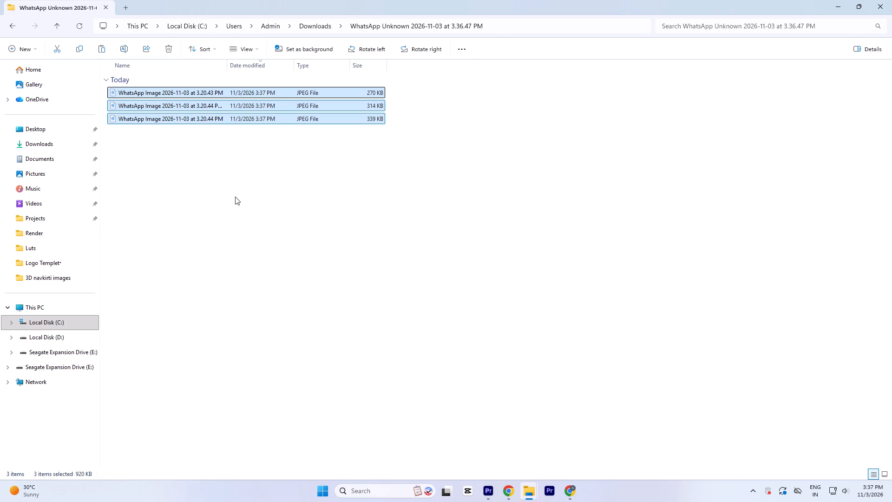
key("BackSpace")
double_click(423, 184)
left_click(433, 305)
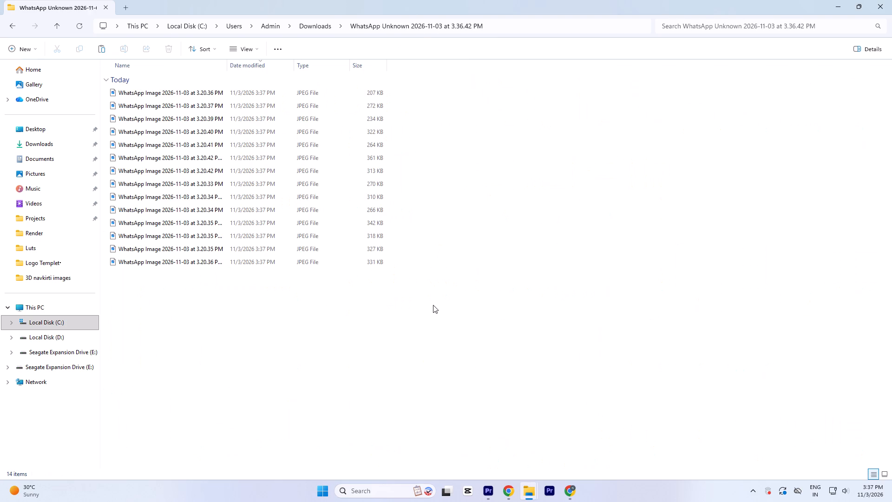
key("ctrl+v")
key("BackSpace")
left_click(496, 182)
key("Delete")
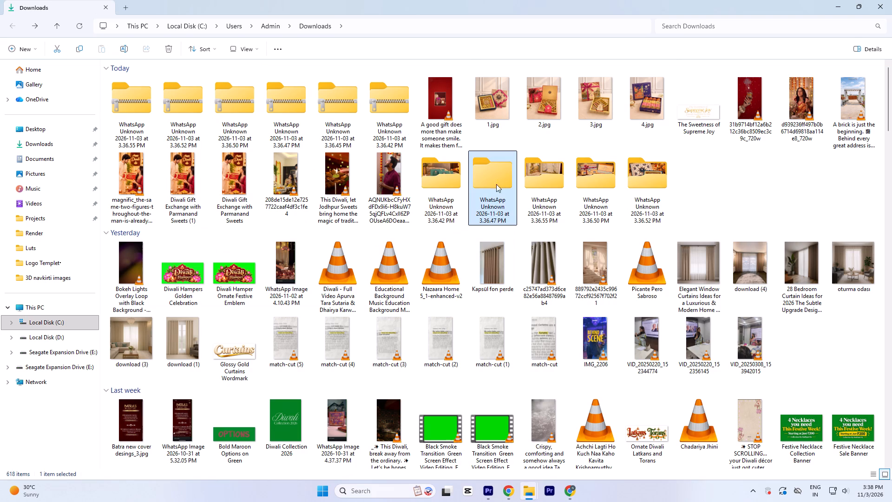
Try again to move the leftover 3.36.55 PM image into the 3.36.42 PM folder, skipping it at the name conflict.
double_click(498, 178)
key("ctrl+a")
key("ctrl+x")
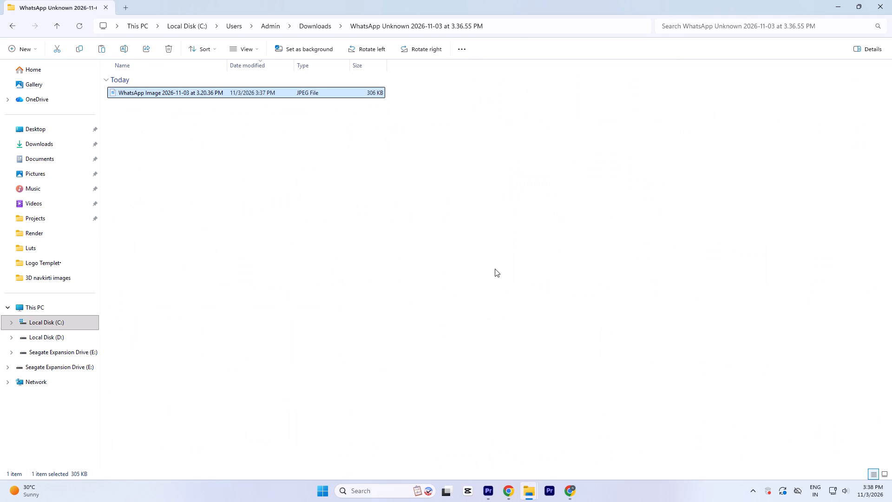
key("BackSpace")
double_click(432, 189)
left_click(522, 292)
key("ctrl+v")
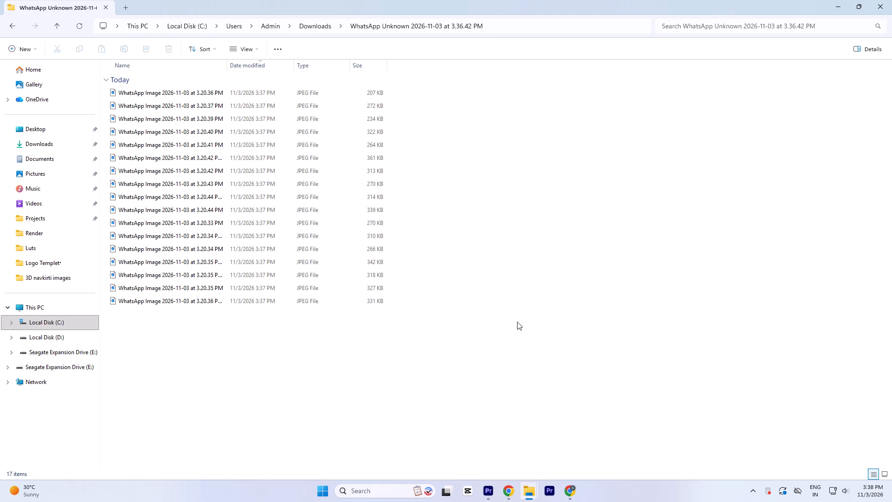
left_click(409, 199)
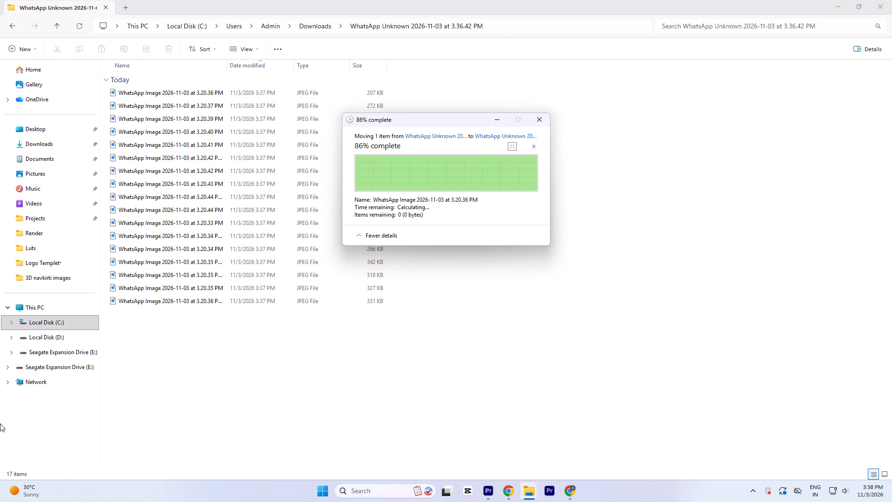
Move all images from the 3.36.50 PM folder into the 3.36.42 PM folder, skipping the file with the conflicting name.
key("BackSpace")
double_click(555, 178)
key("ctrl+a")
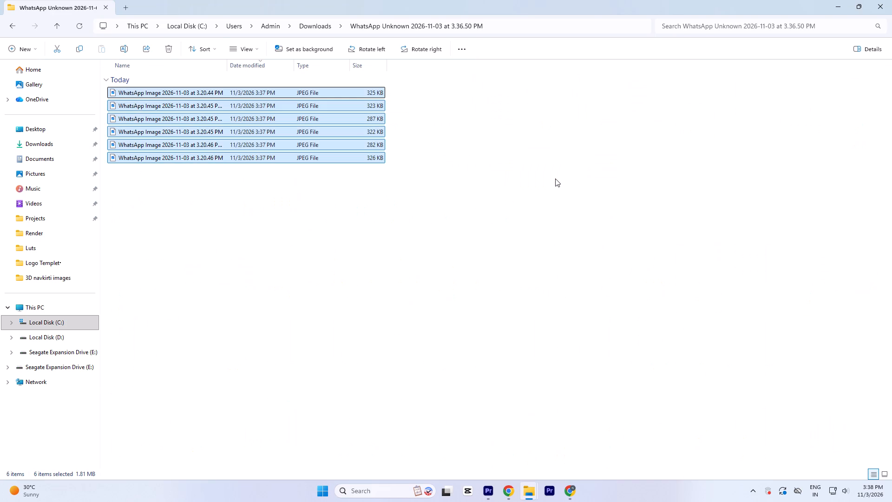
key("ctrl+x")
key("BackSpace")
double_click(428, 173)
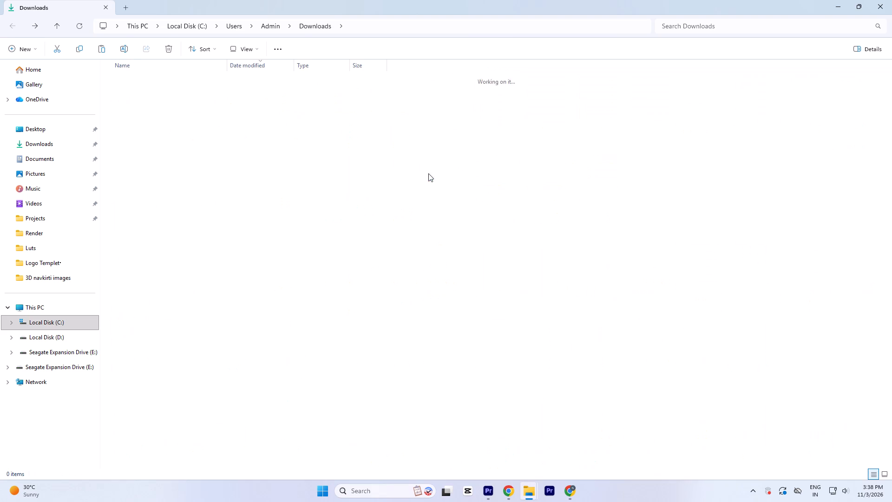
left_click(539, 277)
key("ctrl+v")
left_click(407, 200)
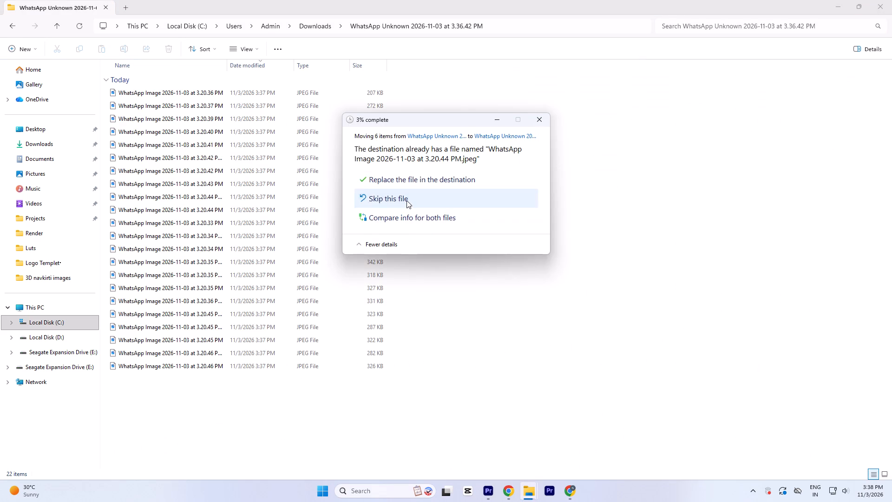
Move both images from the 3.36.52 PM folder into the 3.36.42 PM folder.
key("BackSpace")
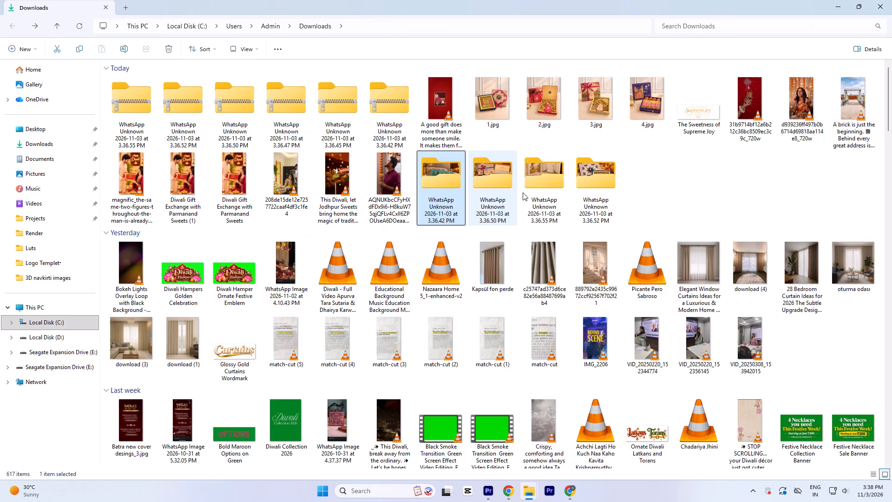
double_click(588, 177)
key("ctrl+x")
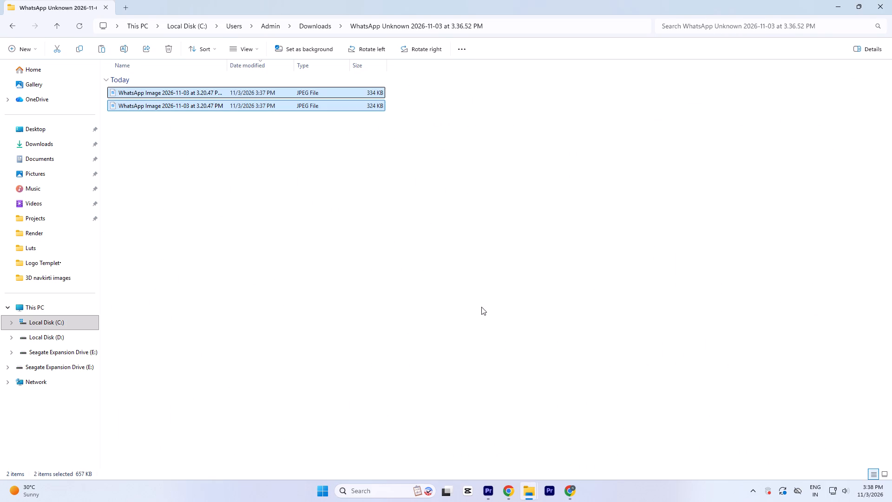
key("BackSpace")
double_click(443, 187)
left_click(499, 295)
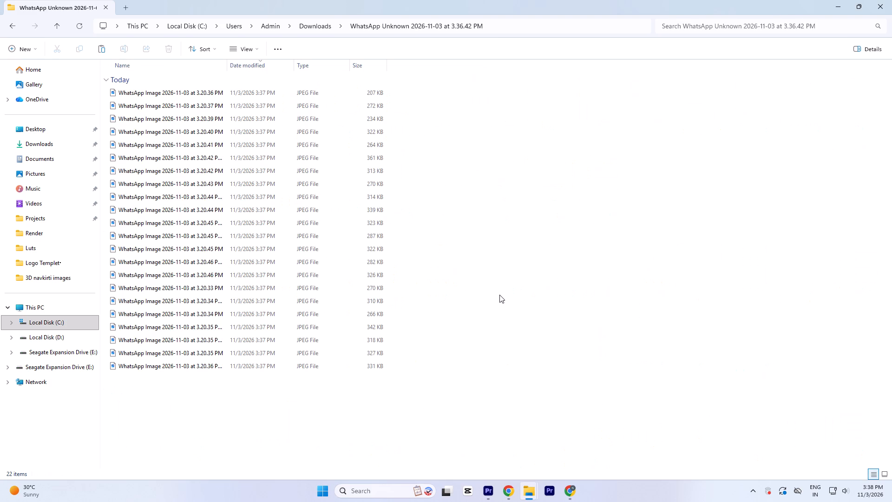
key("ctrl+v")
Display the contents of the 3.36.55 PM and 3.36.50 PM folders as large icons.
key("BackSpace")
double_click(597, 172)
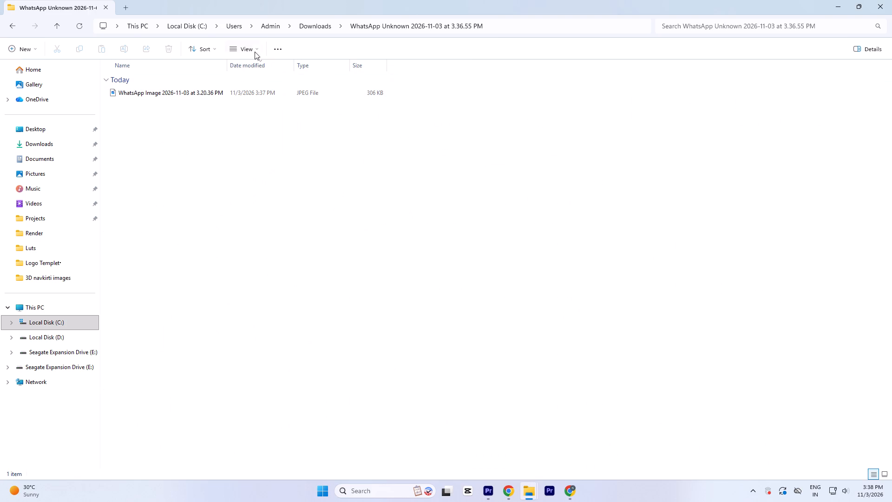
left_click(253, 51)
left_click(256, 88)
key("BackSpace")
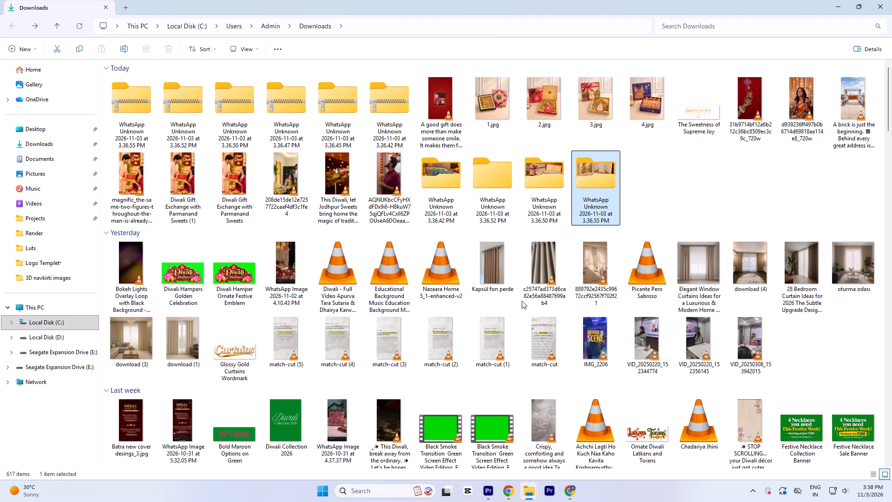
double_click(540, 178)
left_click(245, 50)
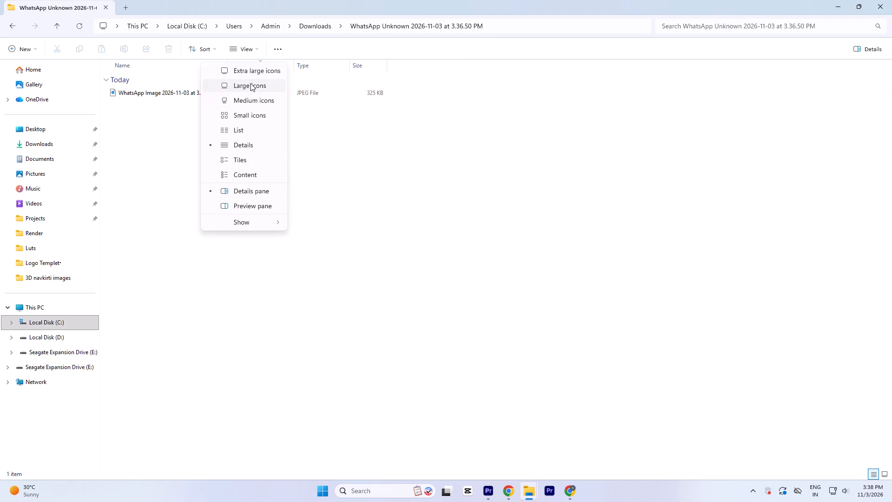
left_click(249, 85)
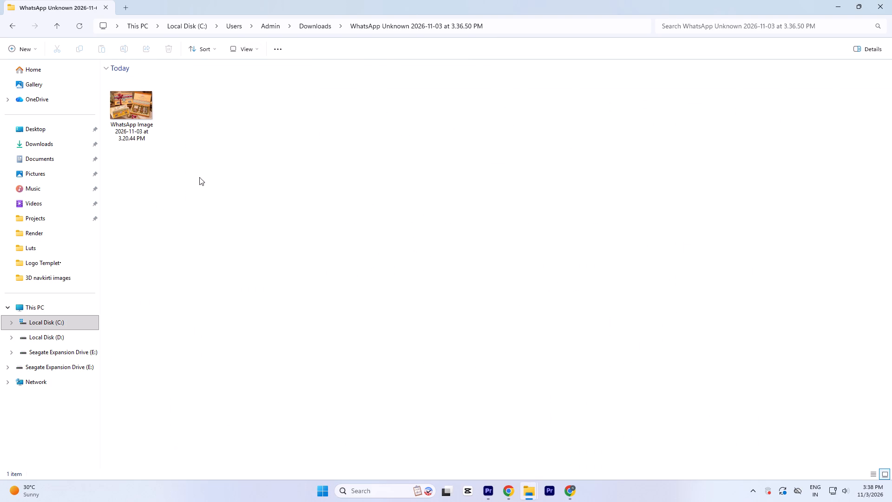
Delete the emptied 3.36.52 PM folder from Downloads.
key("BackSpace")
left_click(608, 185)
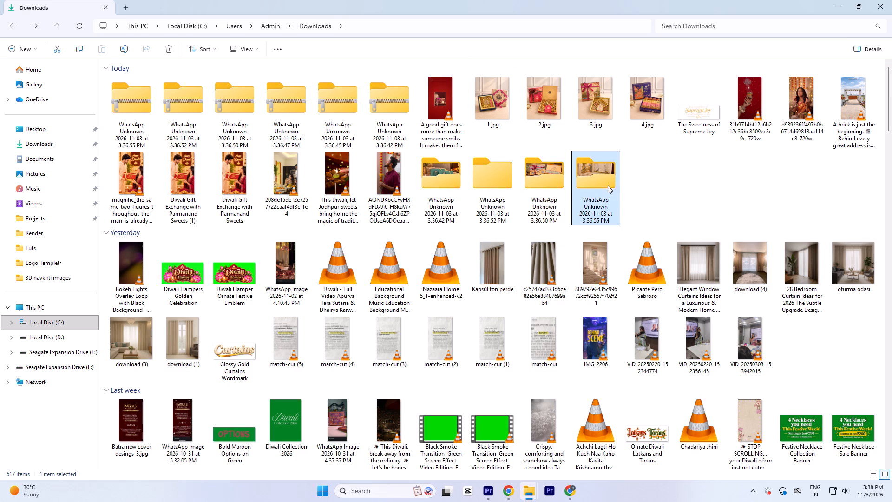
left_click(490, 175)
key("Delete")
Display the collected images in the 3.36.42 PM folder as large icons.
double_click(443, 182)
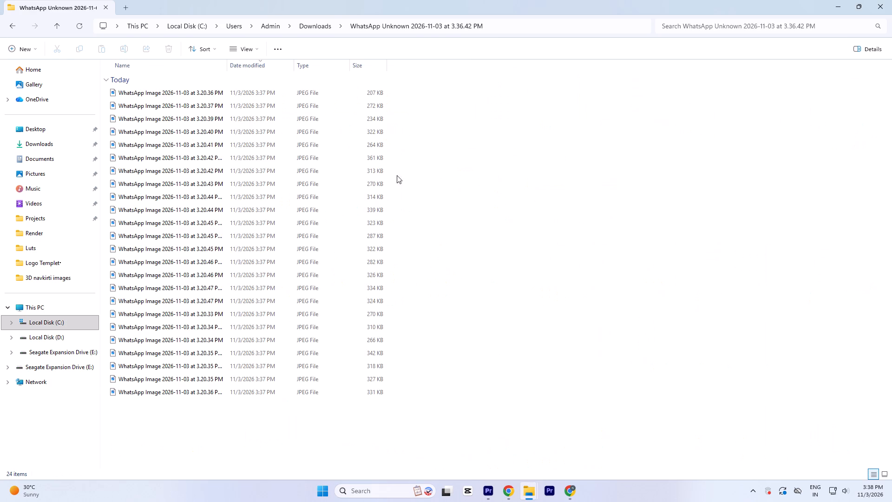
left_click(257, 51)
left_click(256, 91)
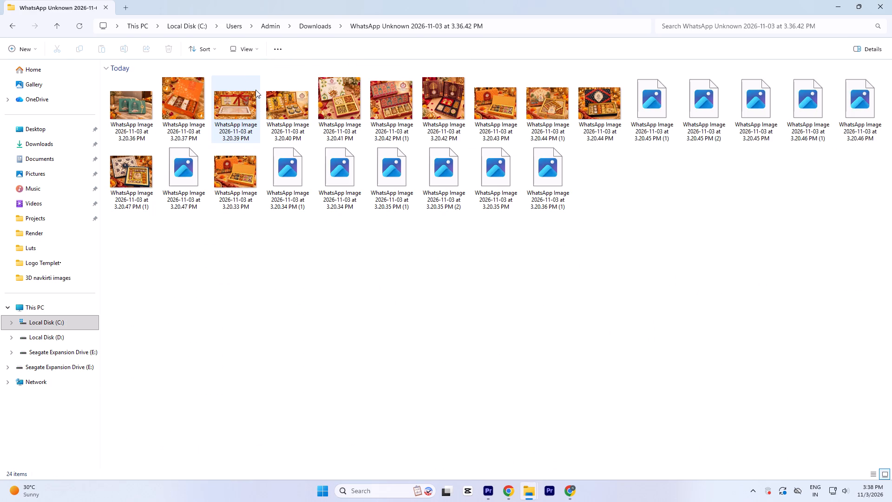
left_click(299, 331)
Compare the leftover image in the 3.36.50 PM folder with the 3.20.33 PM image in the 3.36.42 PM folder.
key("BackSpace")
double_click(477, 170)
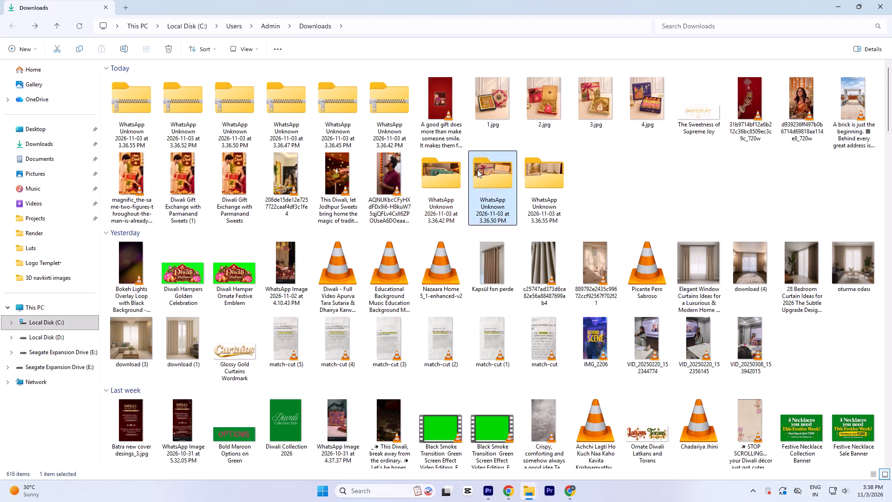
double_click(129, 111)
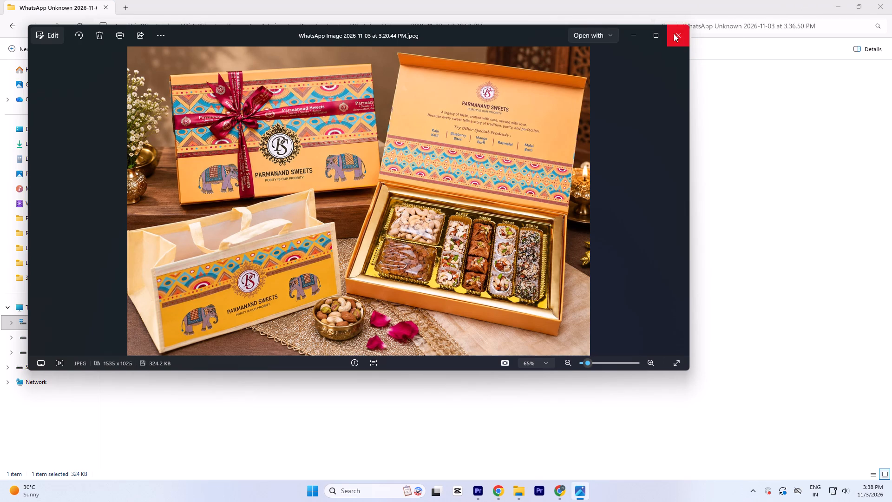
left_click(674, 33)
key("BackSpace")
double_click(452, 178)
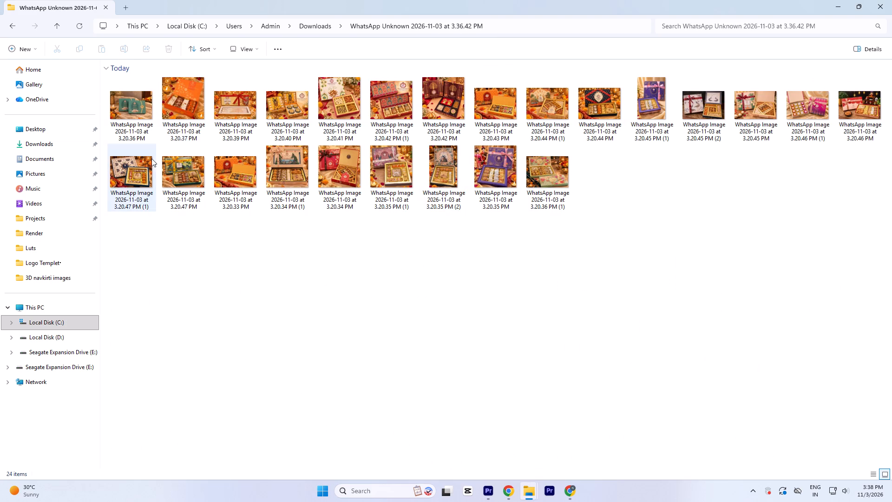
double_click(233, 174)
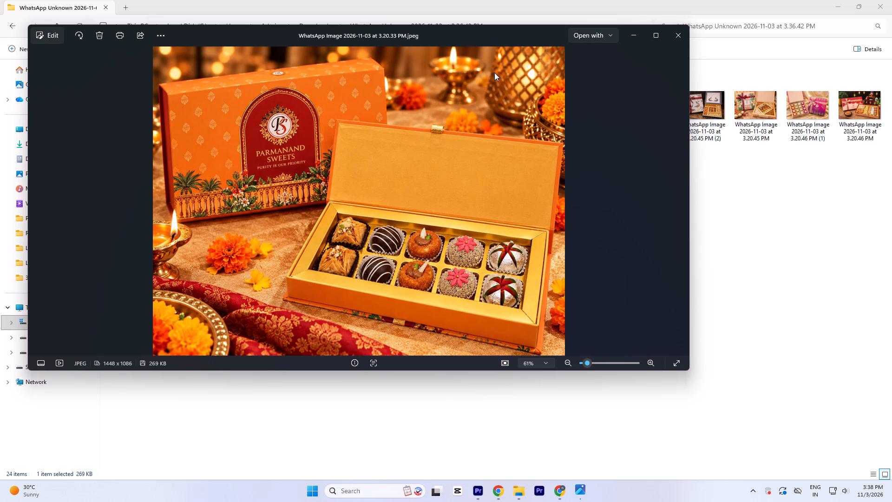
left_click(675, 41)
View the leftover 3.36.50 PM image again and compare it with the 3.20.39 PM and 3.20.45 PM images in the 3.36.42 PM folder.
key("BackSpace")
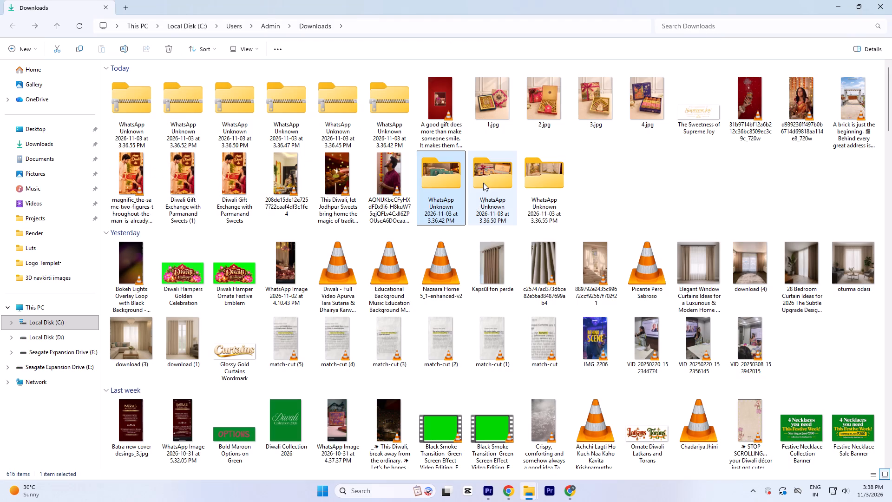
double_click(501, 176)
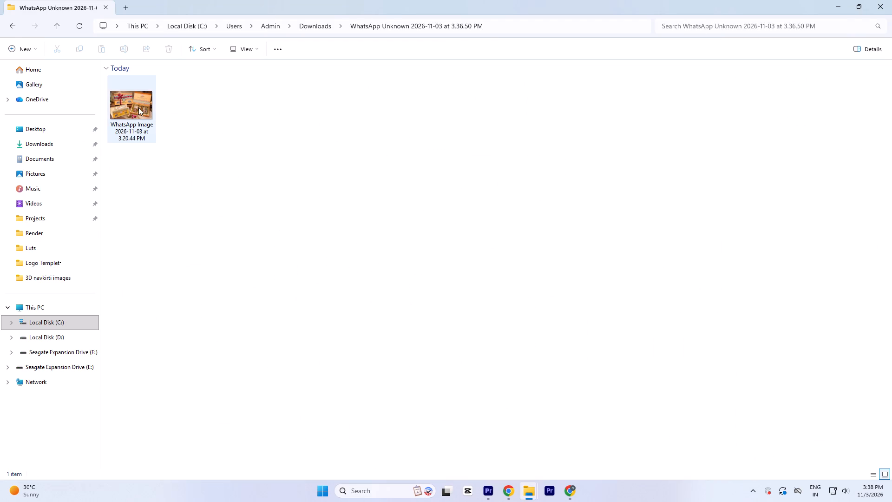
double_click(138, 107)
left_click(679, 38)
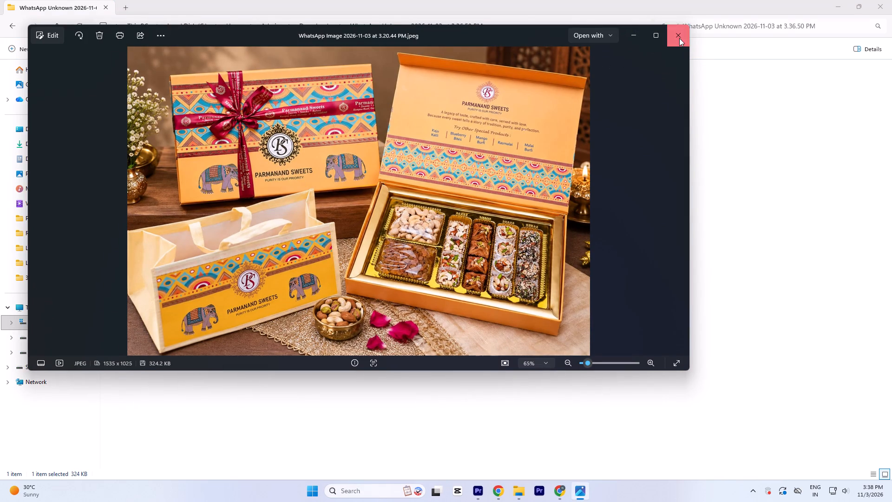
key("BackSpace")
double_click(430, 172)
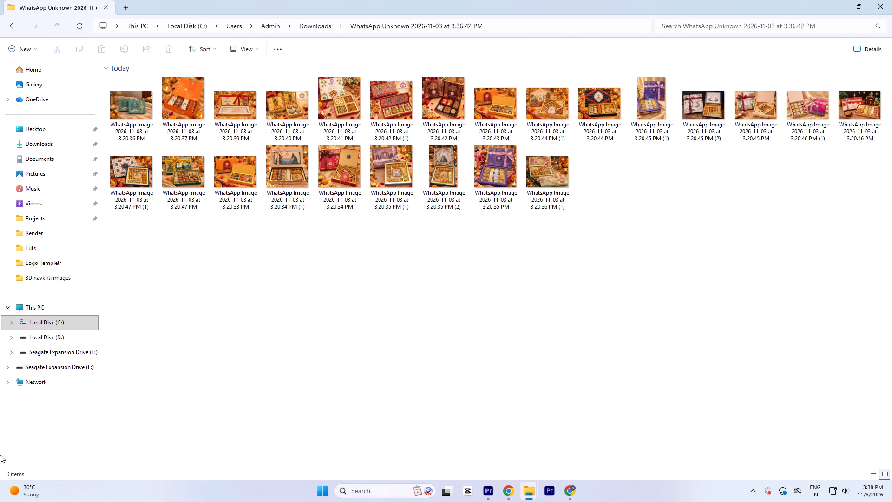
double_click(234, 113)
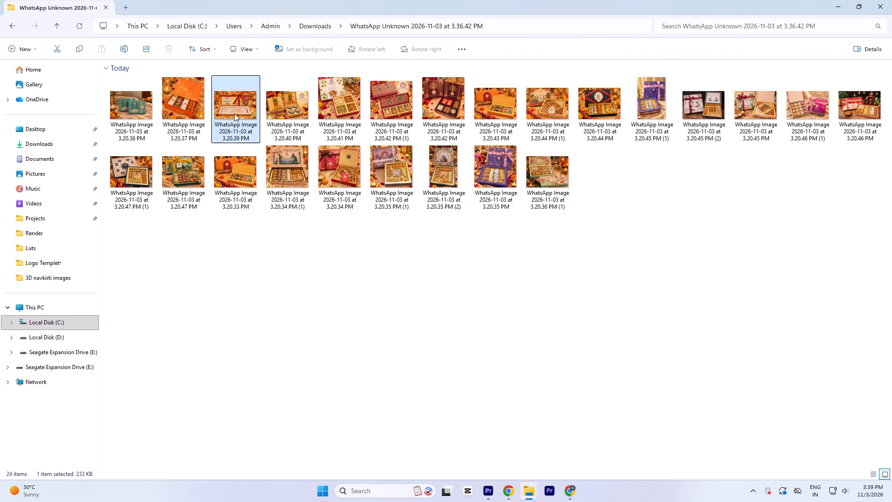
left_click(675, 32)
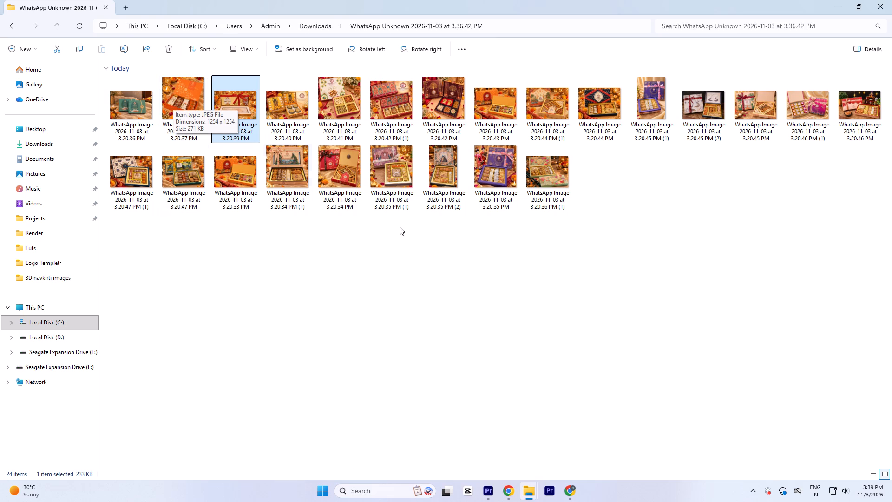
double_click(758, 104)
left_click(676, 33)
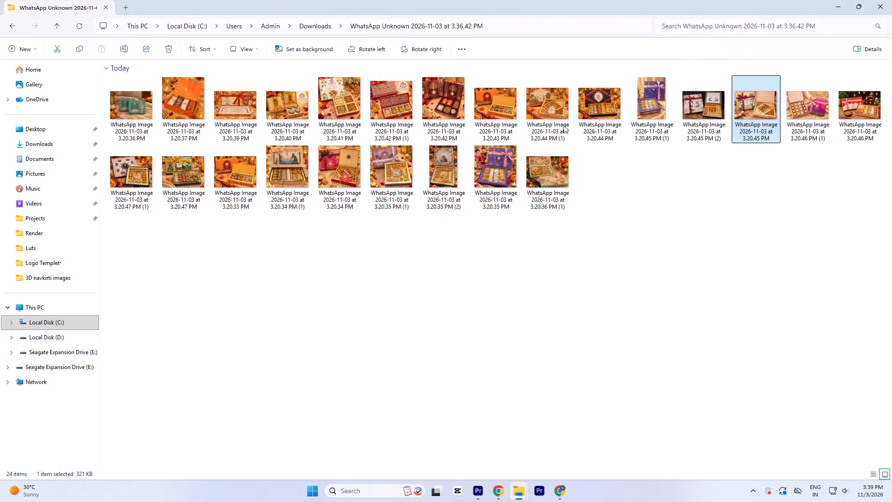
Examine the leftover image in the 3.36.55 PM folder and check the 3.36.42 PM folder for a matching gift-box picture.
key("BackSpace")
double_click(543, 181)
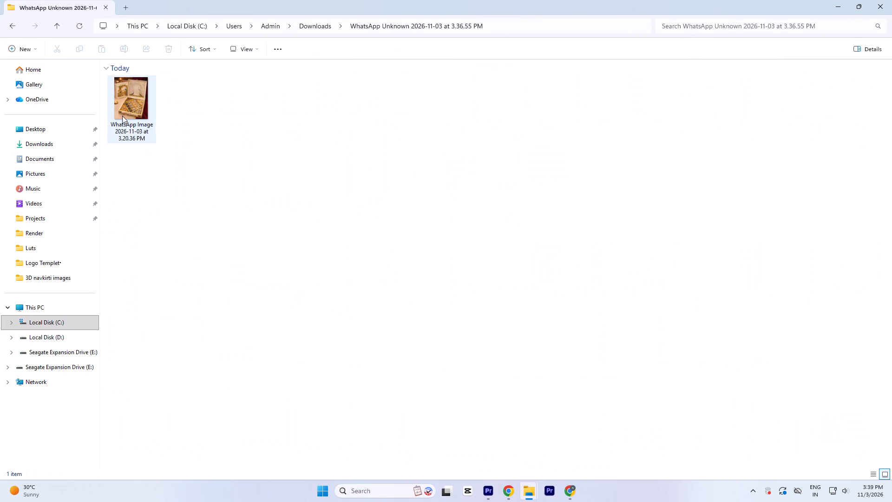
double_click(130, 107)
left_click(682, 33)
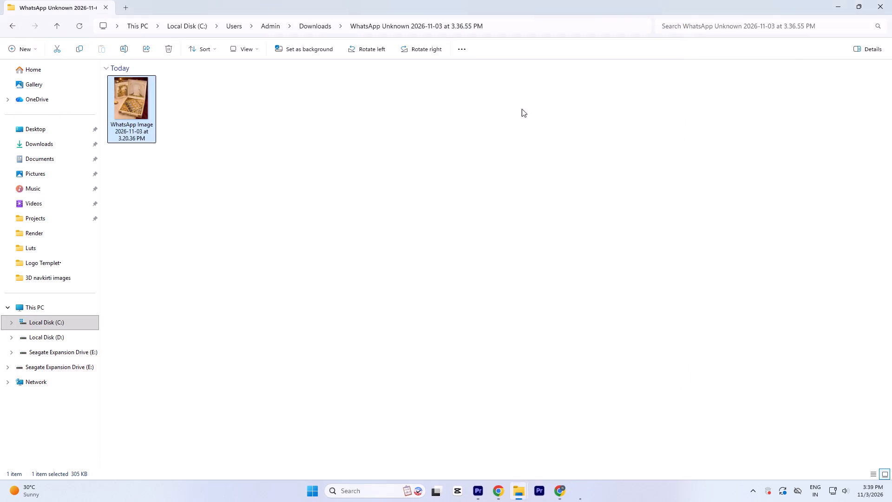
key("BackSpace")
double_click(506, 176)
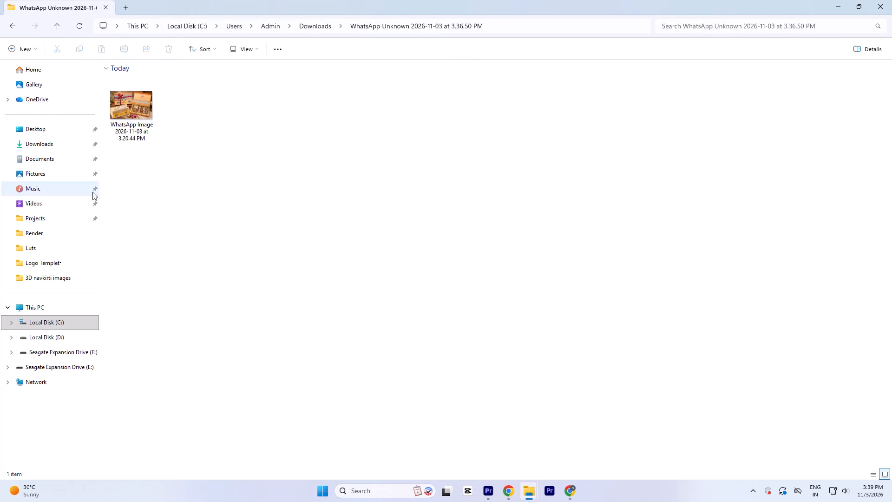
left_click(129, 106)
key("BackSpace")
double_click(536, 185)
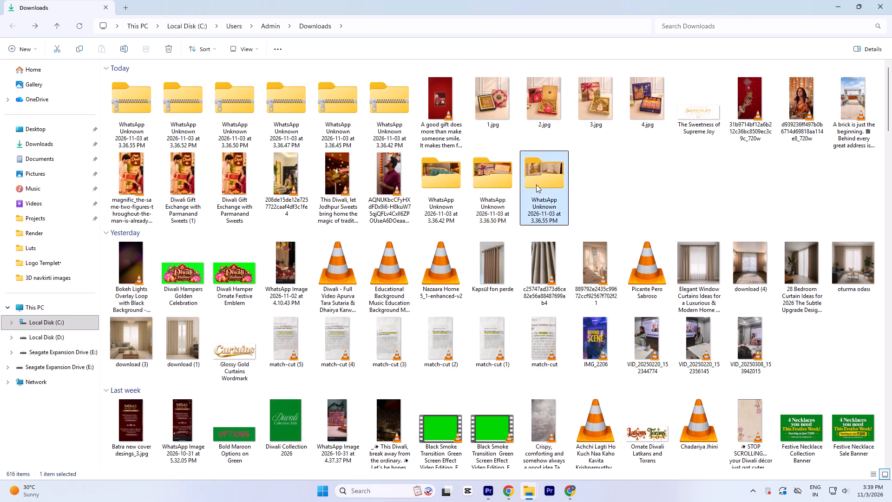
double_click(131, 101)
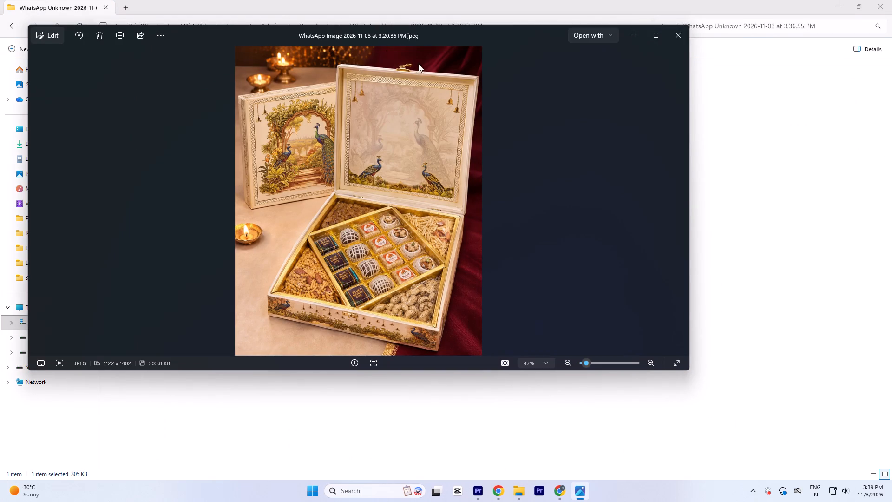
left_click(683, 35)
key("BackSpace")
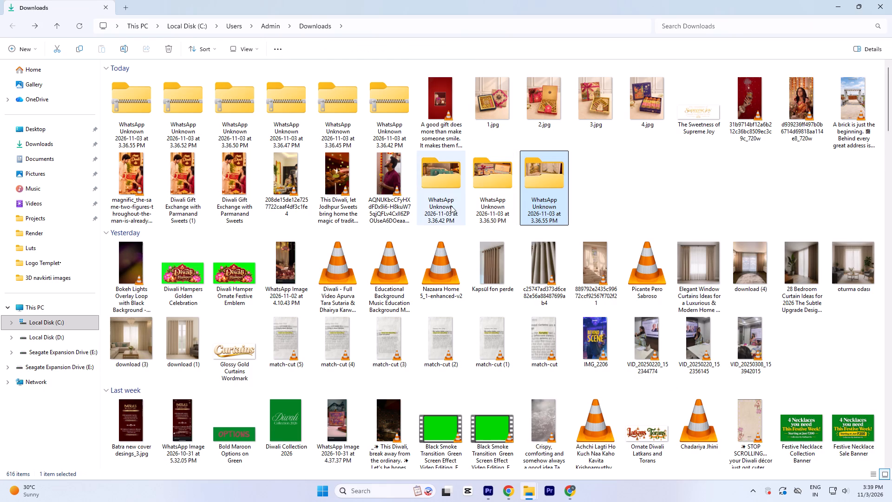
double_click(441, 188)
scroll(366, 218, "up", 2)
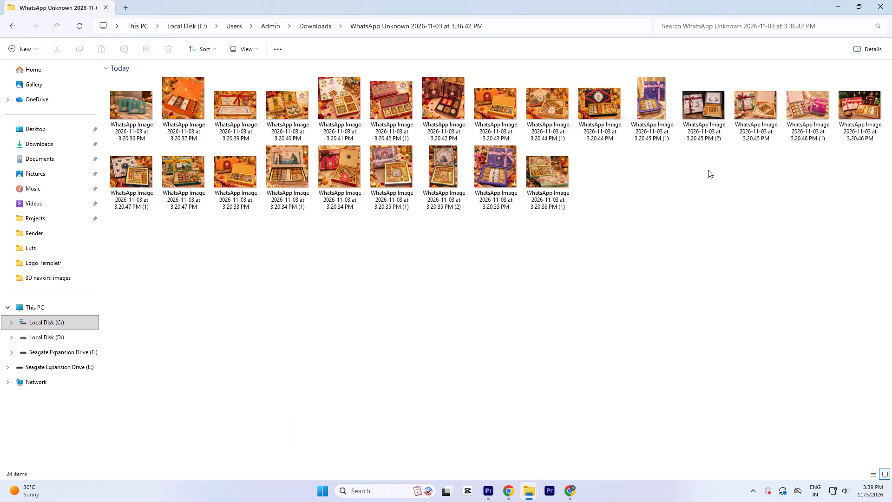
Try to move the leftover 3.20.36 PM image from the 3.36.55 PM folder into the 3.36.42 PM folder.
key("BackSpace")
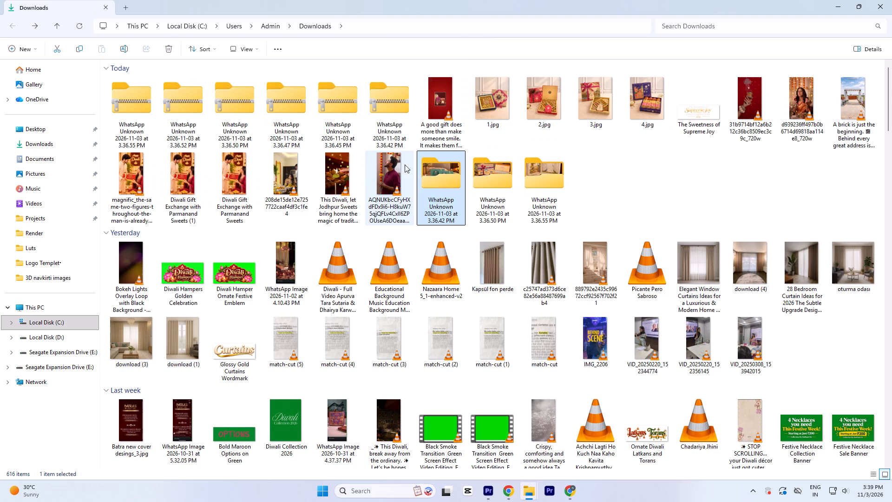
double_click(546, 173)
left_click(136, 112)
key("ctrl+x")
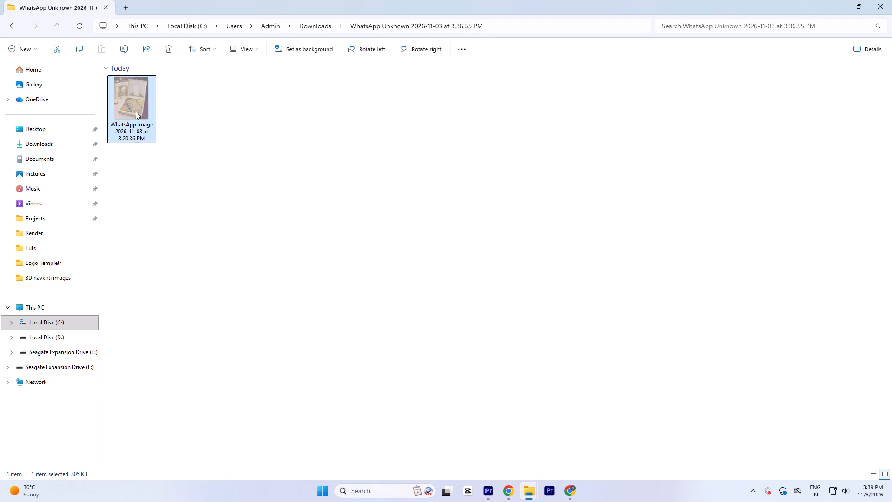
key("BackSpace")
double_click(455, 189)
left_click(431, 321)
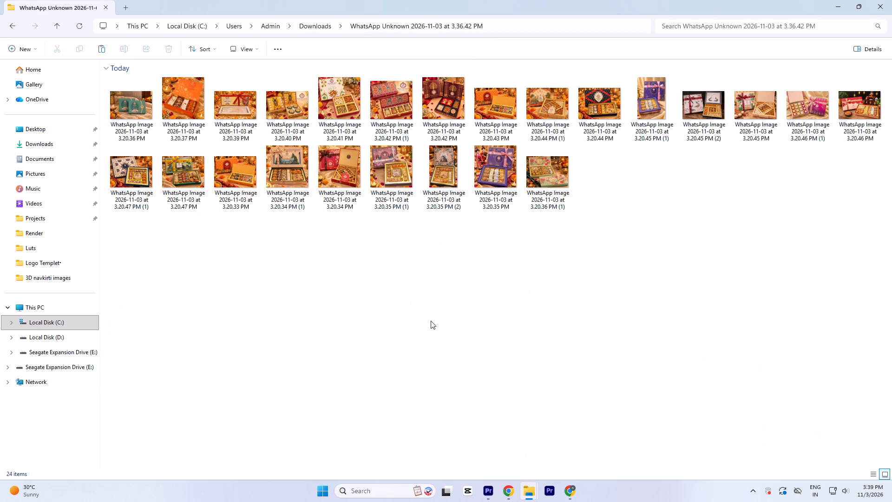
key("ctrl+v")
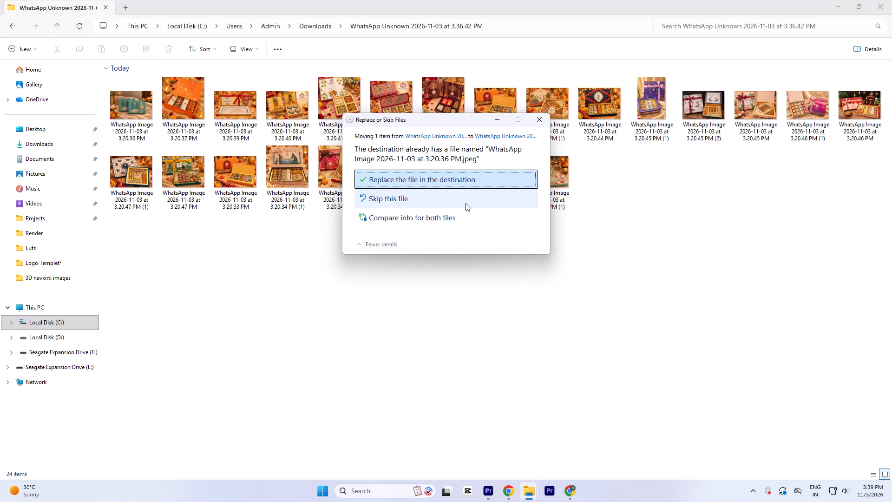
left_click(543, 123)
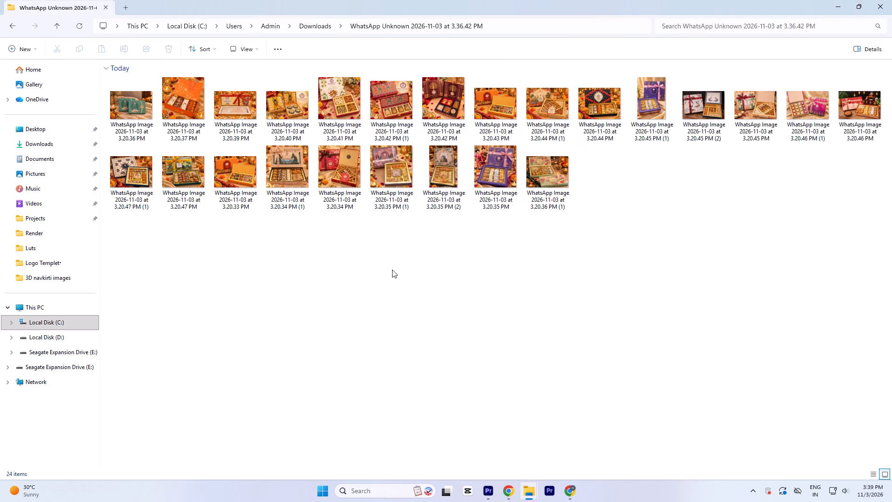
Rename the leftover image in the 3.36.55 PM folder as M.
key("BackSpace")
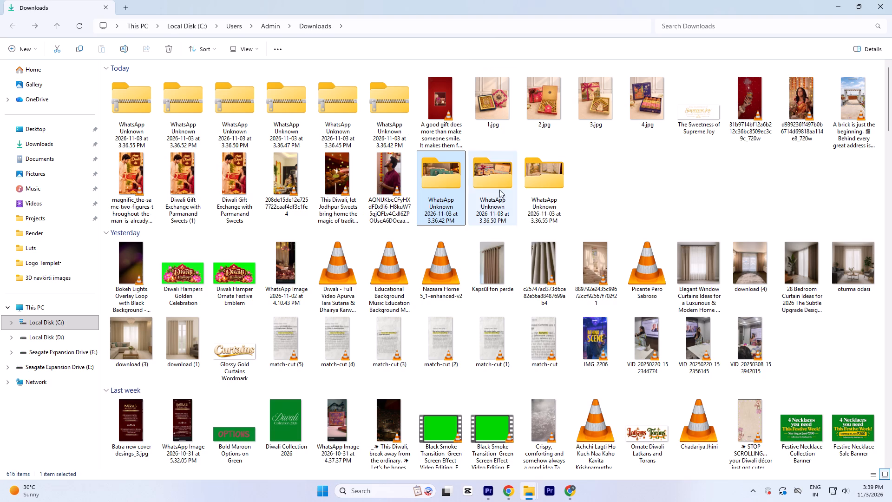
double_click(528, 187)
left_click(131, 134)
left_click(131, 134)
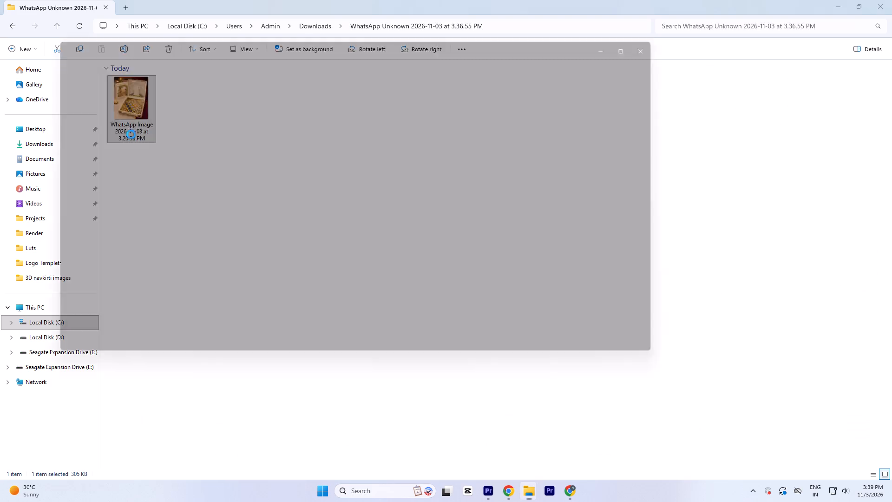
left_click(668, 40)
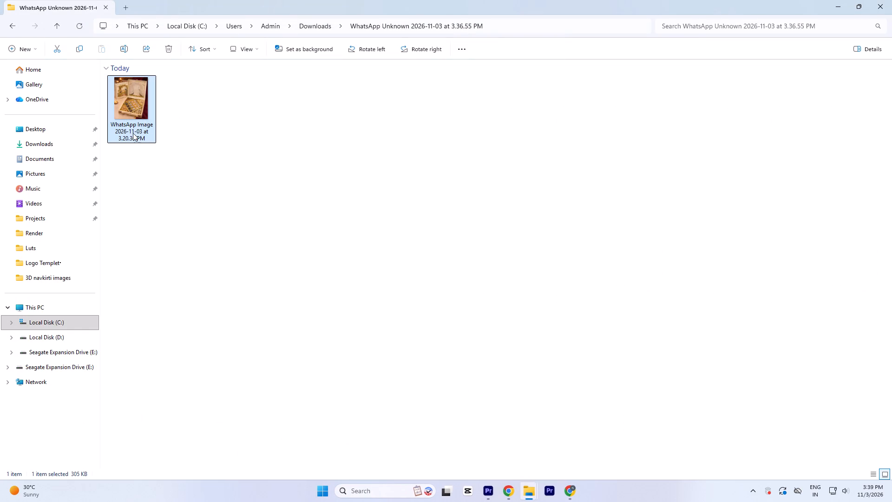
left_click(133, 132)
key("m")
left_click(210, 173)
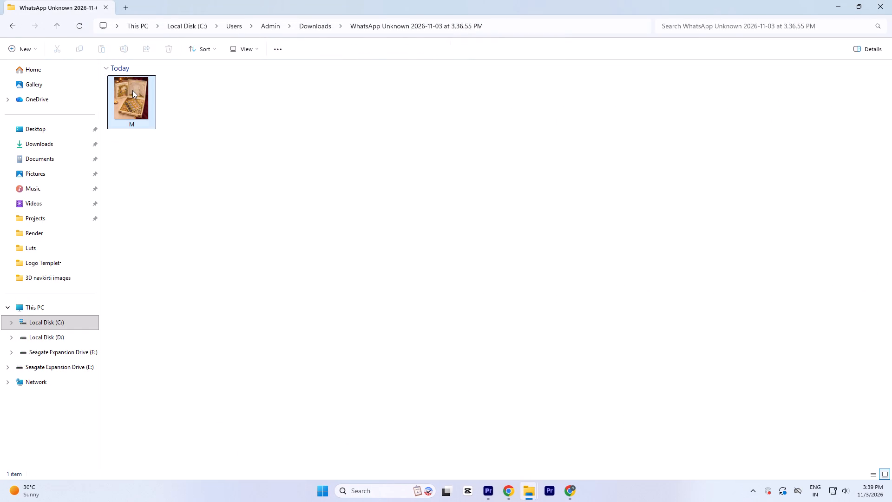
Move image M from the 3.36.55 PM folder into the 3.36.42 PM folder.
left_click(132, 90)
key("ctrl+x")
key("BackSpace")
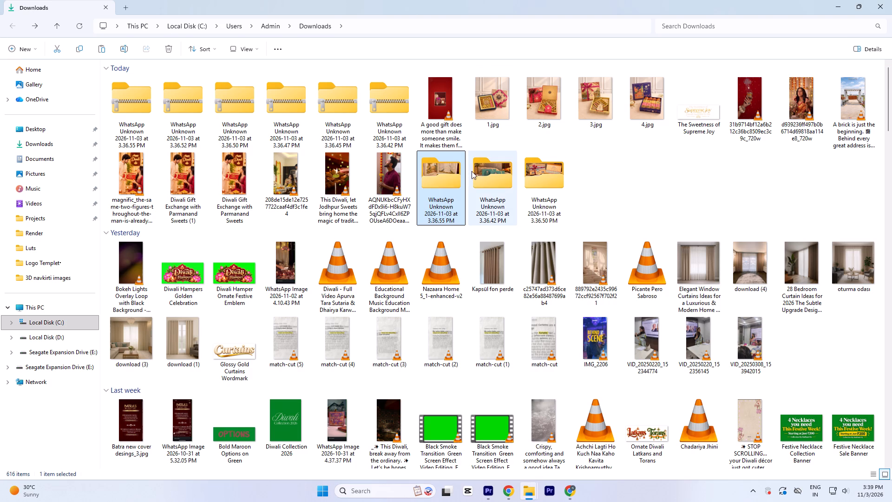
double_click(448, 166)
left_click(443, 280)
key("BackSpace")
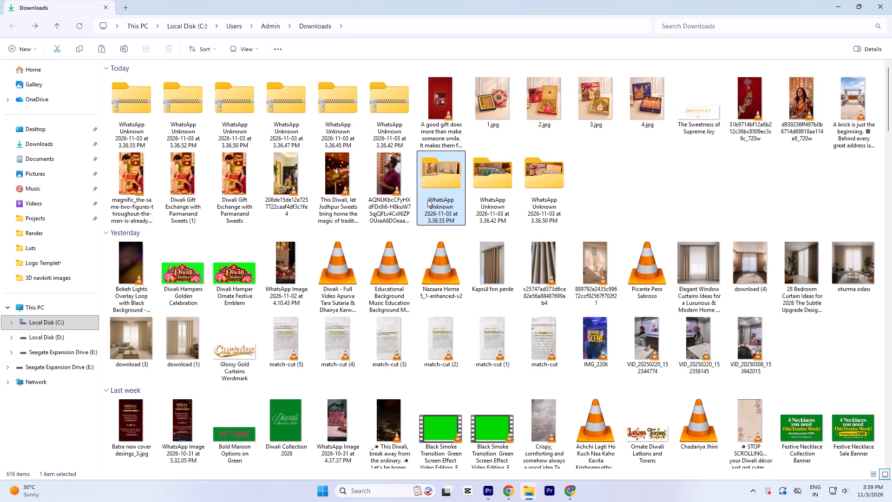
double_click(496, 172)
left_click(294, 265)
key("ctrl+v")
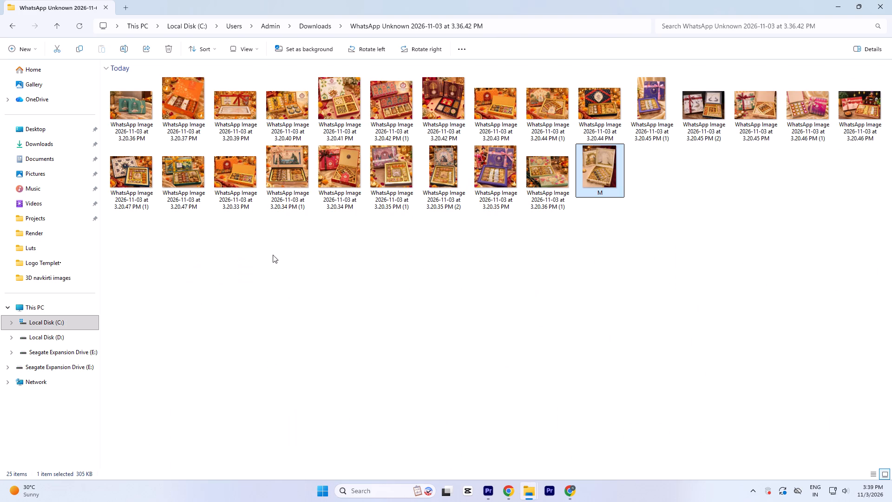
Delete the emptied, extracted 3.36.55 PM folder from Downloads.
key("BackSpace")
left_click(512, 181)
key("Delete")
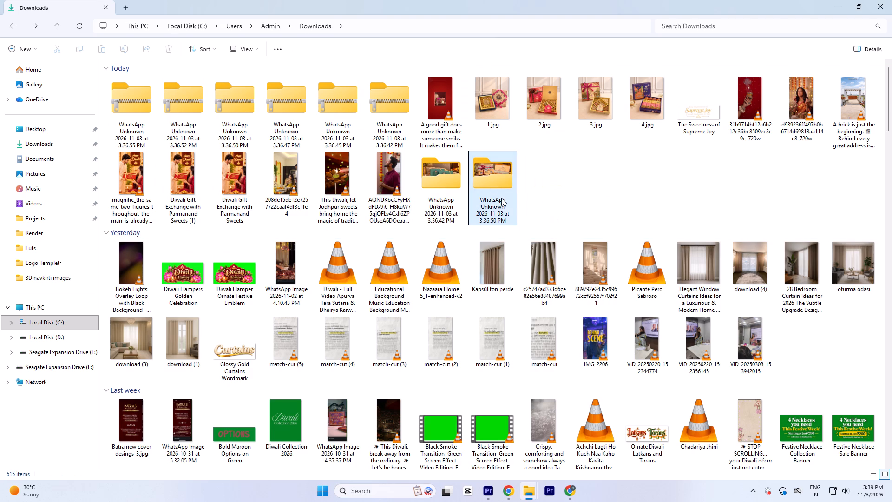
Rename the leftover image in the 3.36.50 PM folder as N.
double_click(498, 199)
left_click(132, 134)
left_click(133, 134)
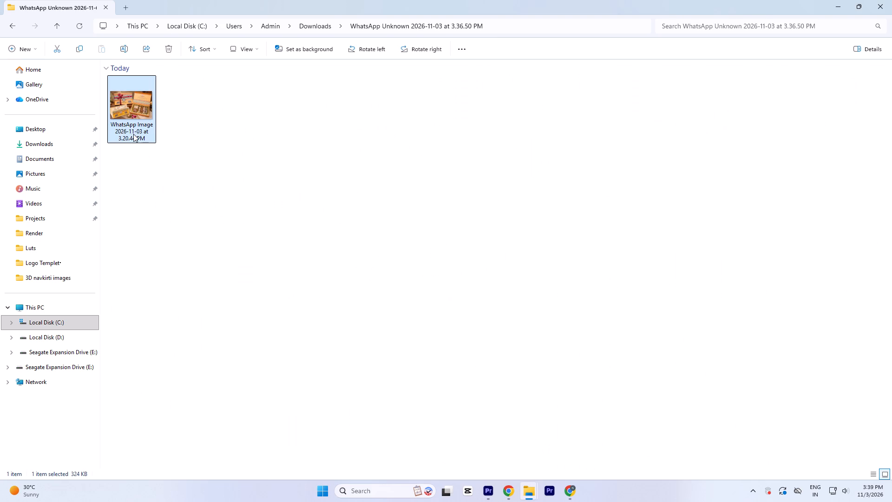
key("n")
left_click(256, 187)
Move image N from the 3.36.50 PM folder into the 3.36.42 PM folder.
left_click(136, 100)
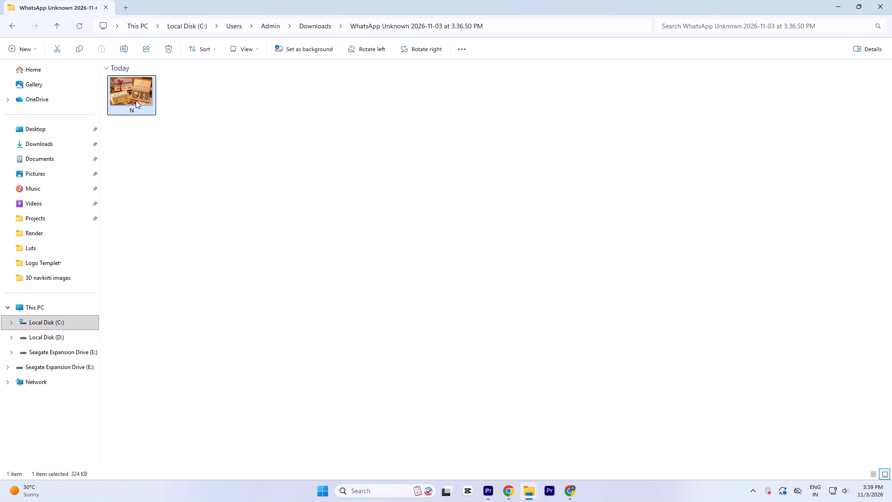
key("ctrl+x")
key("BackSpace")
double_click(456, 175)
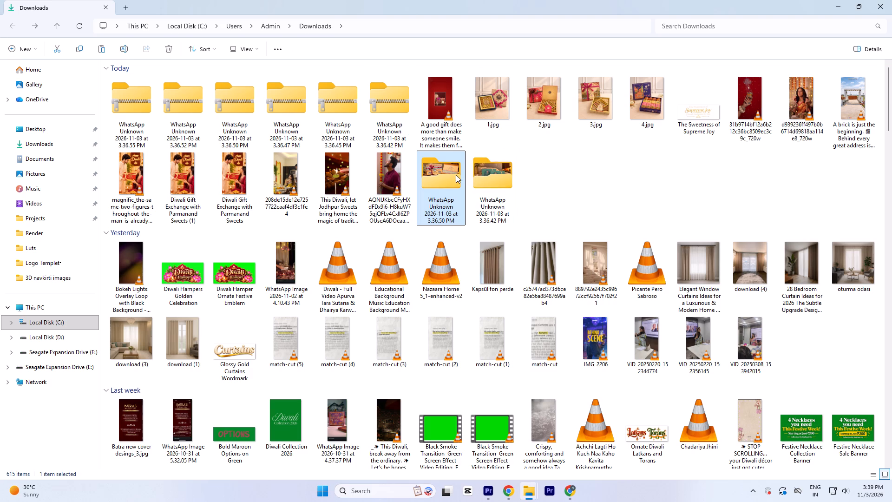
key("BackSpace")
double_click(494, 164)
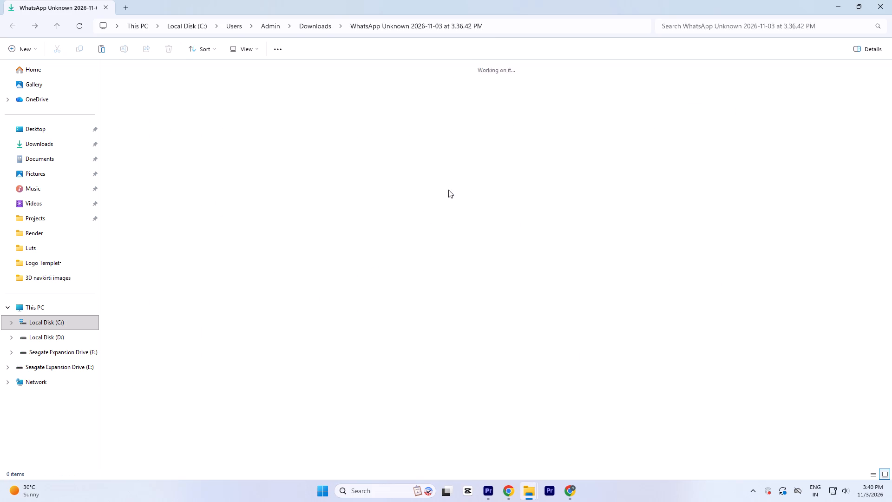
left_click(344, 291)
key("ctrl+v")
Delete the emptied, extracted 3.36.50 PM folder from Downloads.
key("BackSpace")
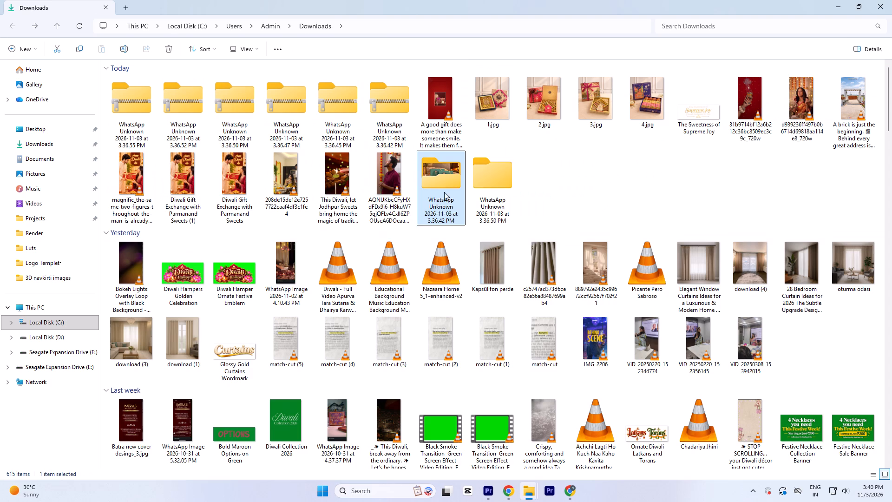
left_click(492, 182)
key("Delete")
Check the contents of the 3.36.42, 3.36.45, 3.36.47 and 3.36.50 PM WhatsApp zip archives in Downloads.
left_click(399, 112)
double_click(393, 103)
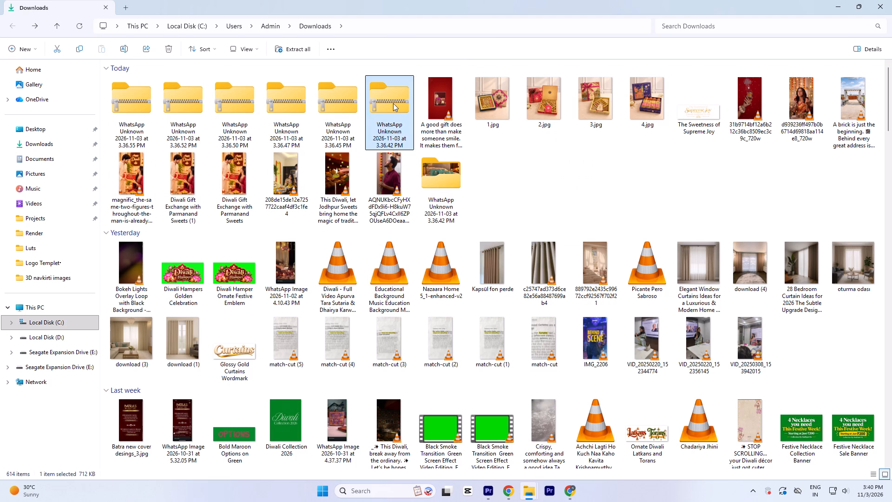
key("BackSpace")
double_click(345, 100)
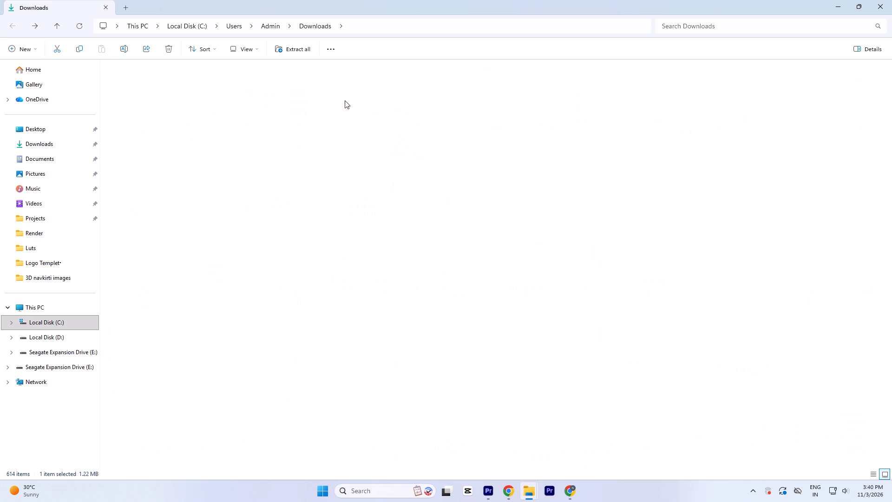
key("BackSpace")
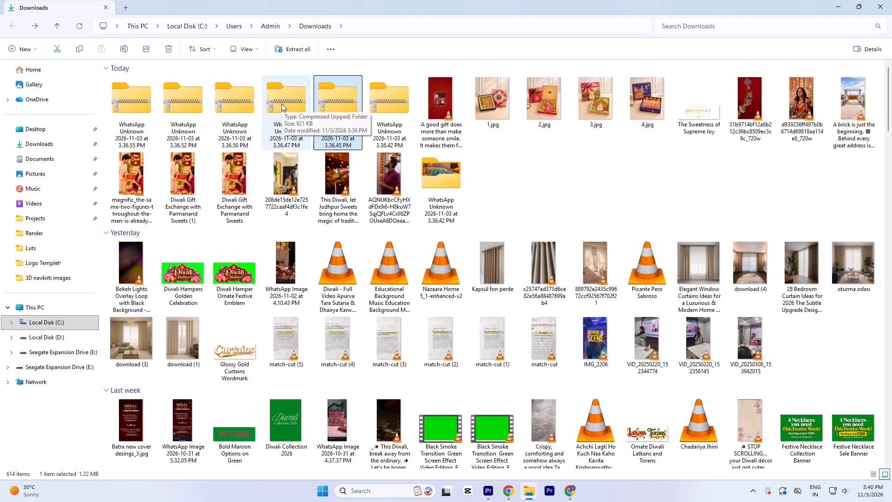
double_click(279, 99)
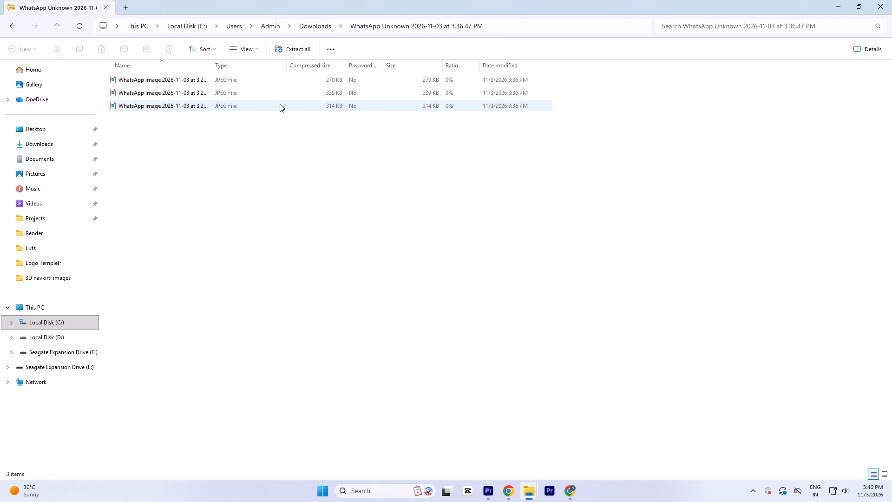
key("BackSpace")
double_click(240, 105)
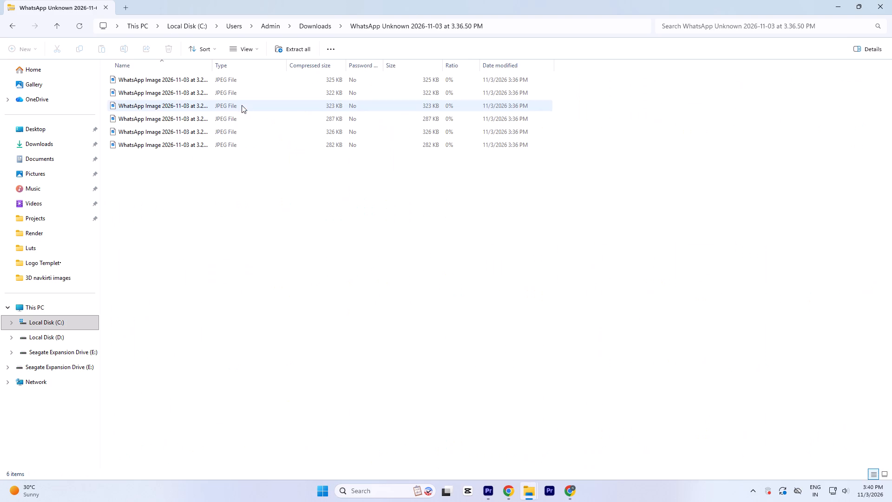
key("BackSpace")
Delete all six WhatsApp Unknown zip archives, from 3.36.42 PM to 3.36.55 PM, from Downloads.
left_click(383, 100)
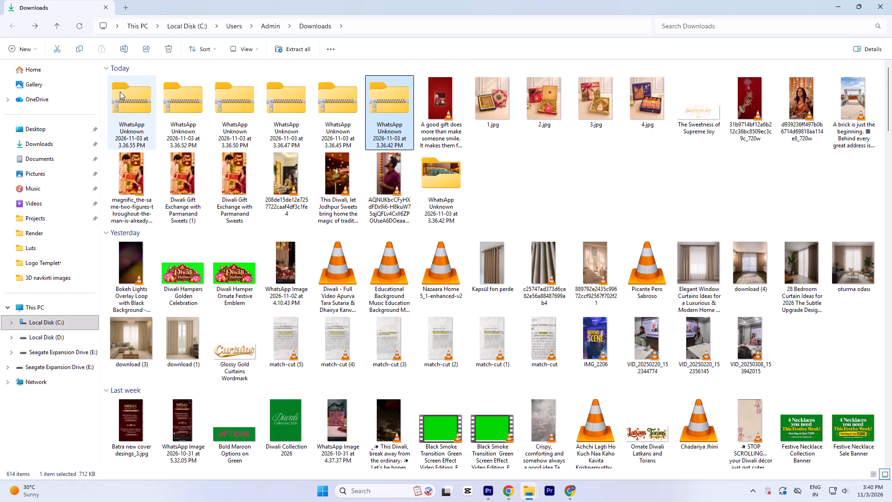
left_click(119, 92, "ctrl+shift")
key("Delete")
Briefly view the remaining 3.36.42 PM image folder and return to Downloads.
double_click(144, 178)
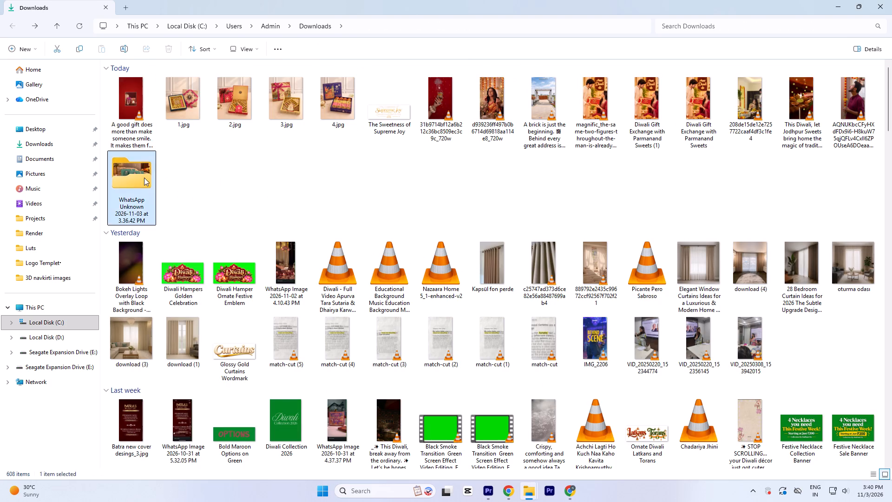
key("BackSpace")
Close an extra File Explorer window.
left_click(657, 412)
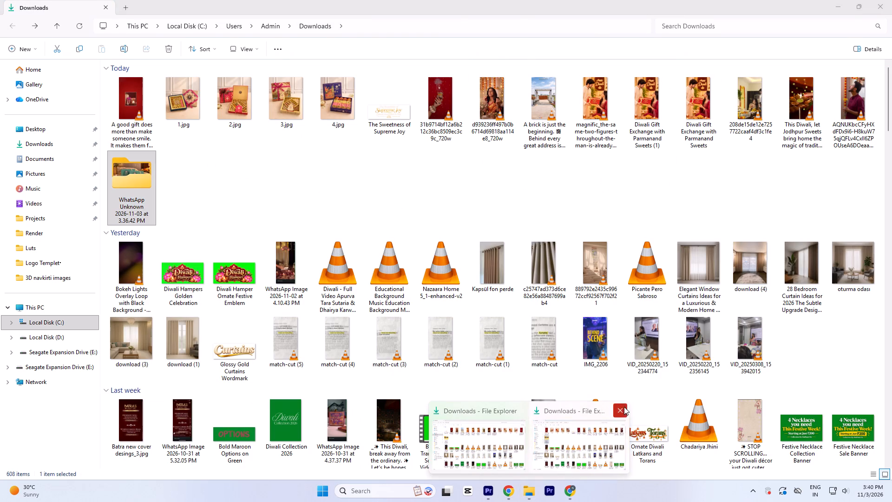
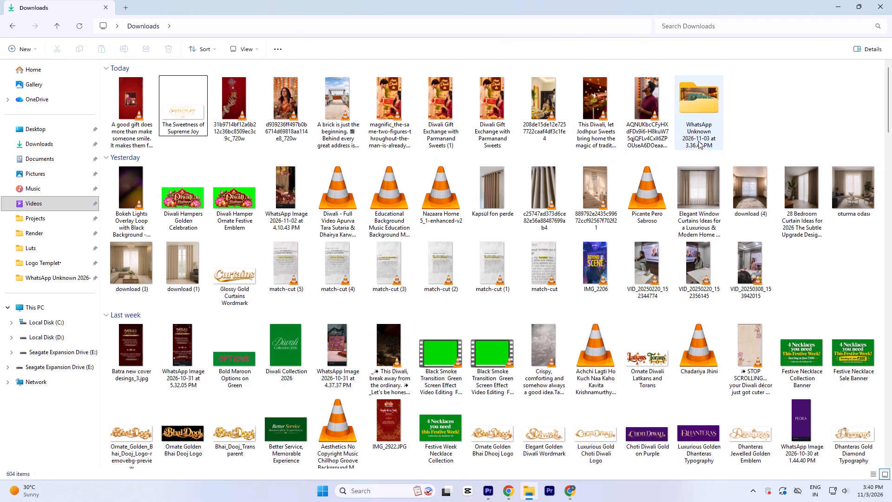
Rename the WhatsApp Unknown 2026-11-03 folder in Downloads, starting the new name with "Parmanand images".
left_click(703, 139)
left_click(699, 137)
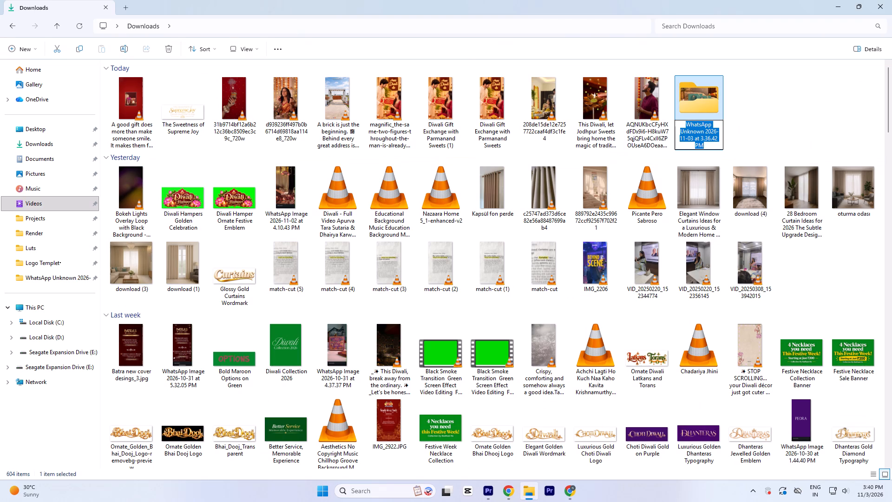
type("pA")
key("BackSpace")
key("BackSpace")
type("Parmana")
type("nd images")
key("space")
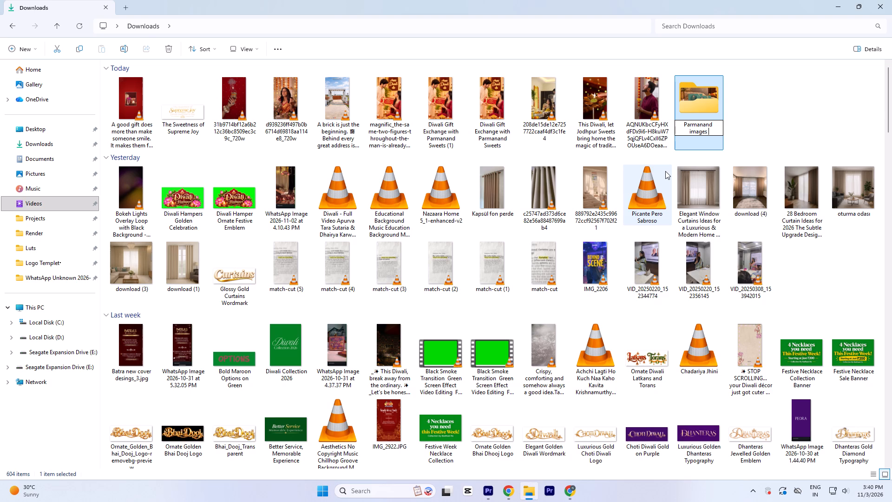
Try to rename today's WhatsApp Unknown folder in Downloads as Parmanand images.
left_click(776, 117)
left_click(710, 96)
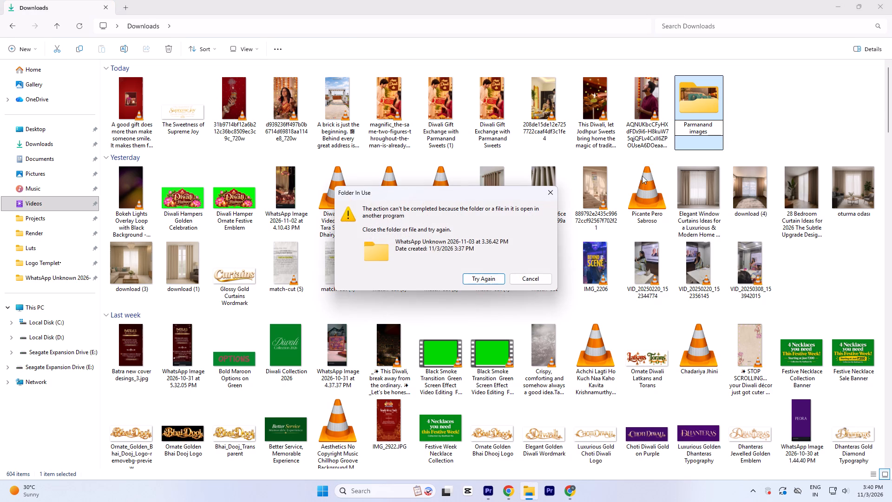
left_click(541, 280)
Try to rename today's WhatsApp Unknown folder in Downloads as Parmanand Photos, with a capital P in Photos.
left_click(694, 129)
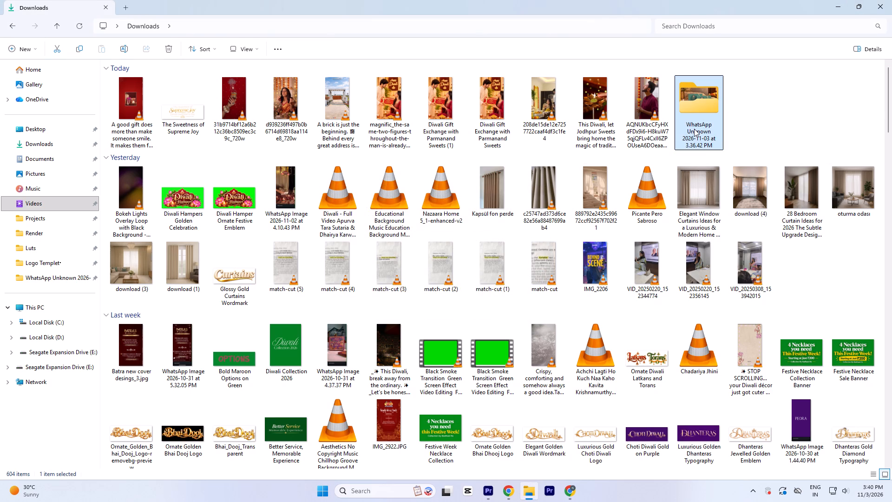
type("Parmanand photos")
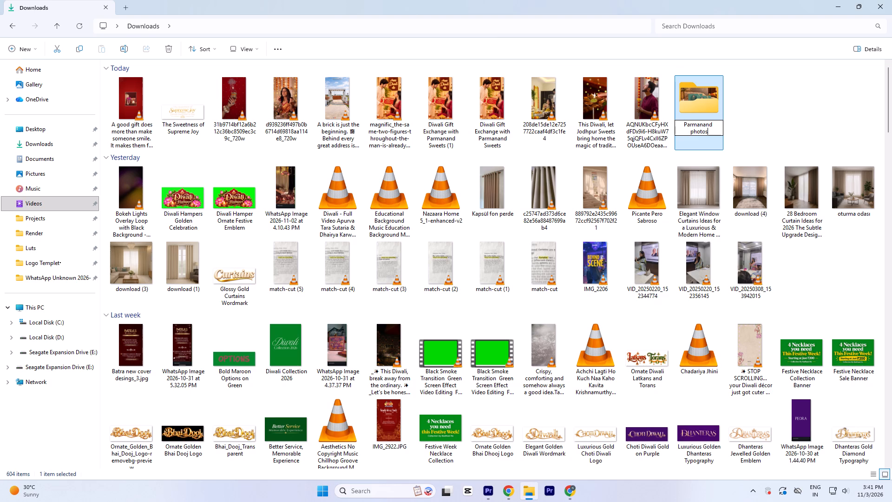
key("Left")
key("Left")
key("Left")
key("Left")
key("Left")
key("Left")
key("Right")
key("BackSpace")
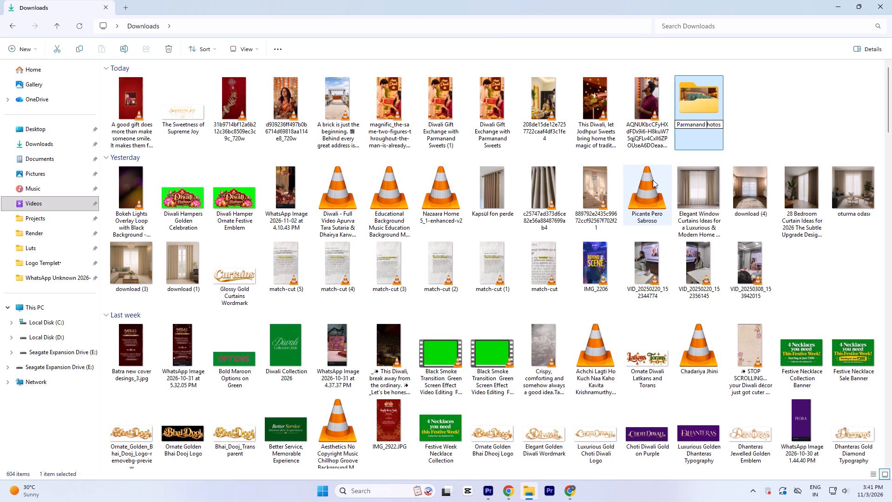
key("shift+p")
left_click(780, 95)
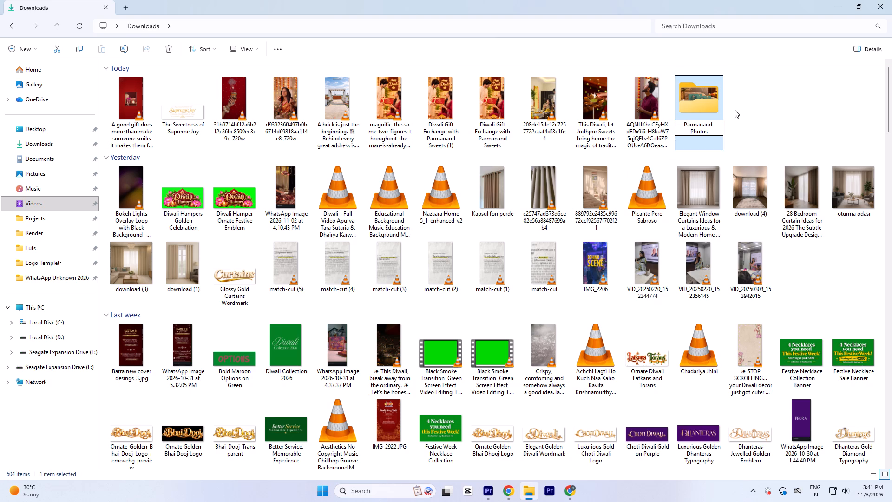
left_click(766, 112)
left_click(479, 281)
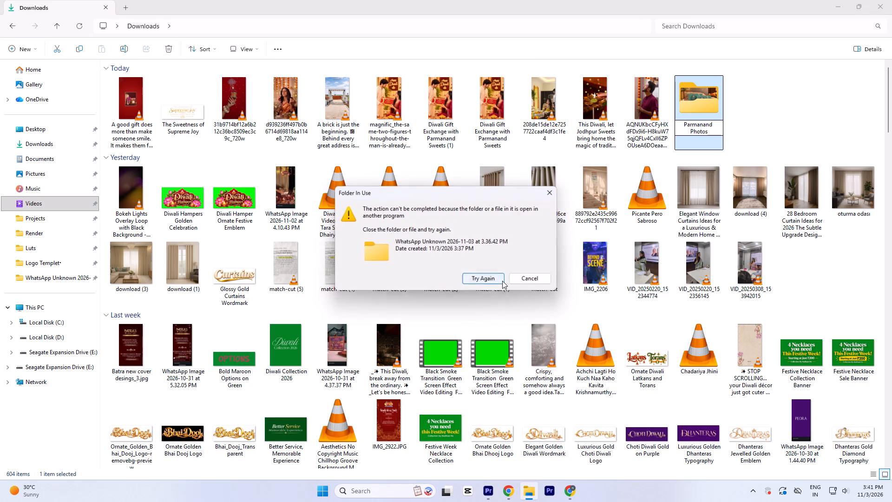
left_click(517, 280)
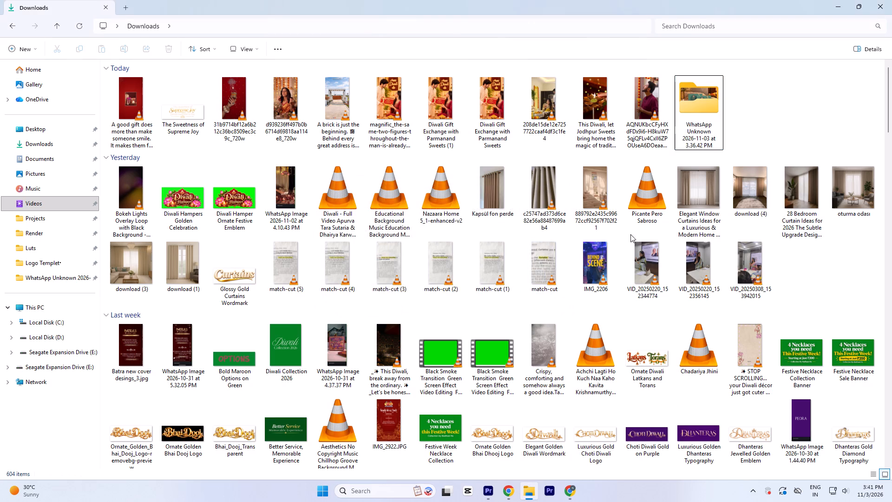
Try to rename today's WhatsApp Unknown folder in Downloads with the short name p.
left_click(695, 122)
left_click(698, 126)
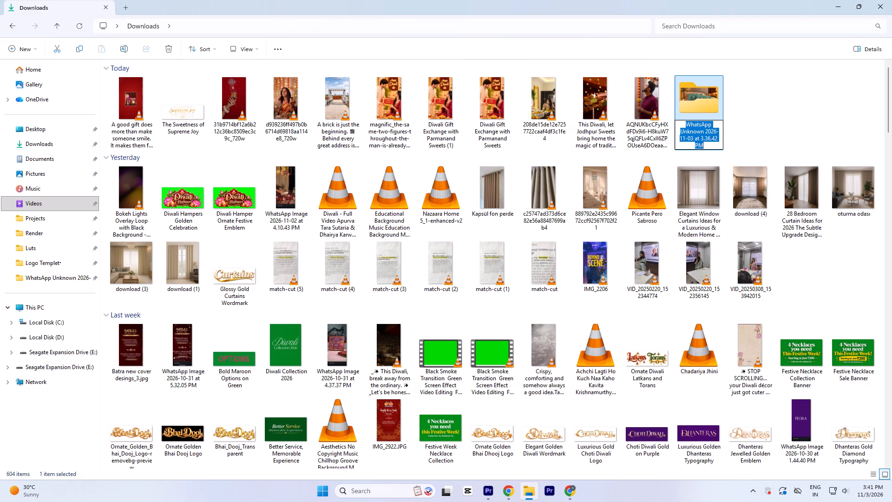
key("p")
left_click(769, 99)
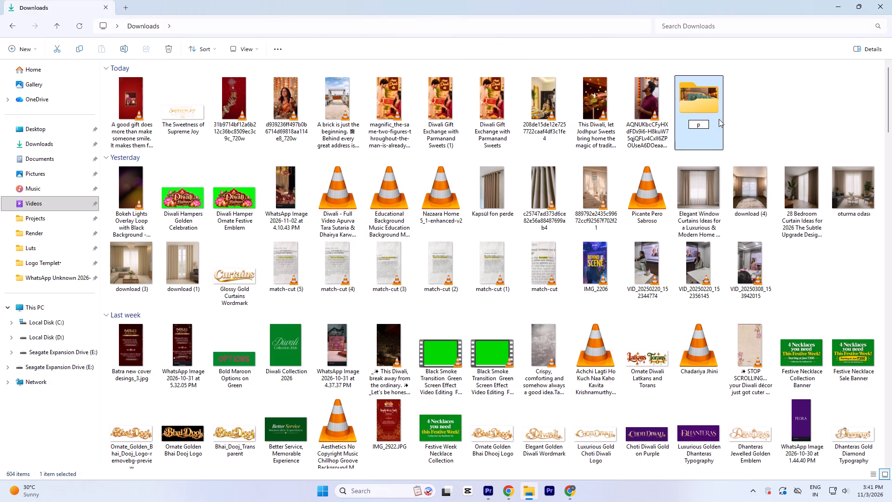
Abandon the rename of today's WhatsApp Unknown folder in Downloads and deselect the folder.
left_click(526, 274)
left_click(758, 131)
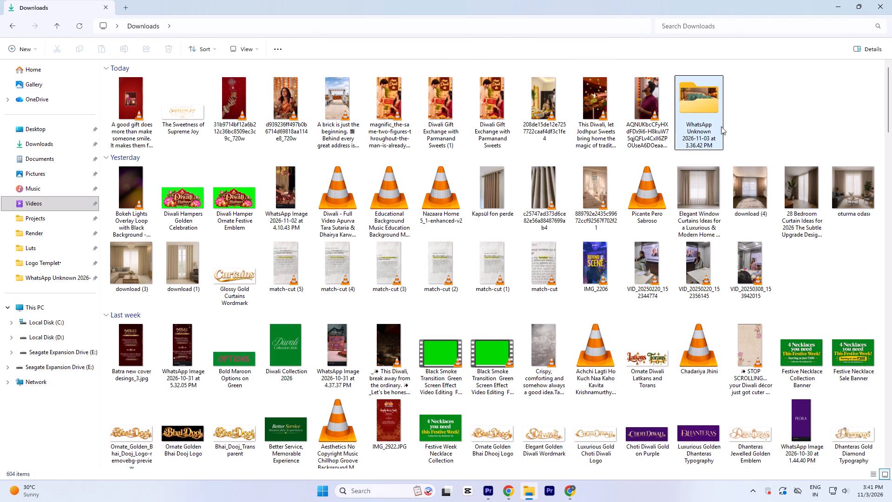
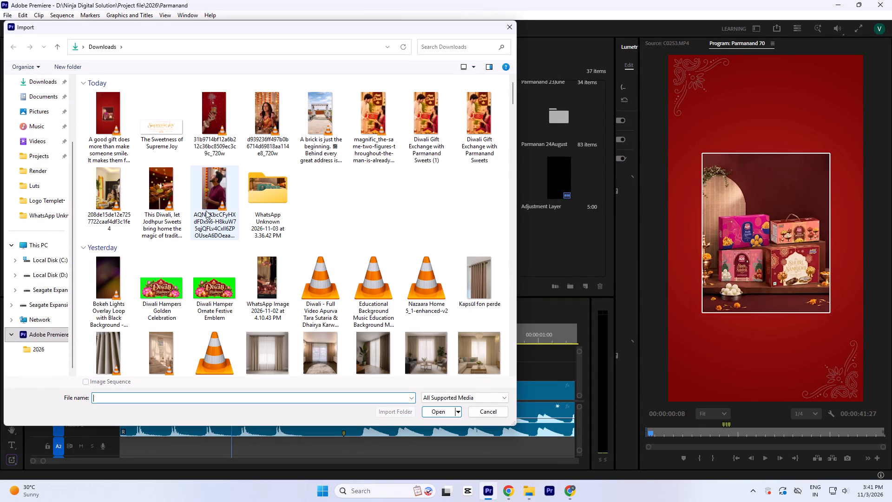
Import the Downloads folder WhatsApp Unknown 2026-11-03 at 3.36.42 PM into the project and open its bin of gift-box images.
scroll(236, 210, "up", 3)
left_click(276, 203)
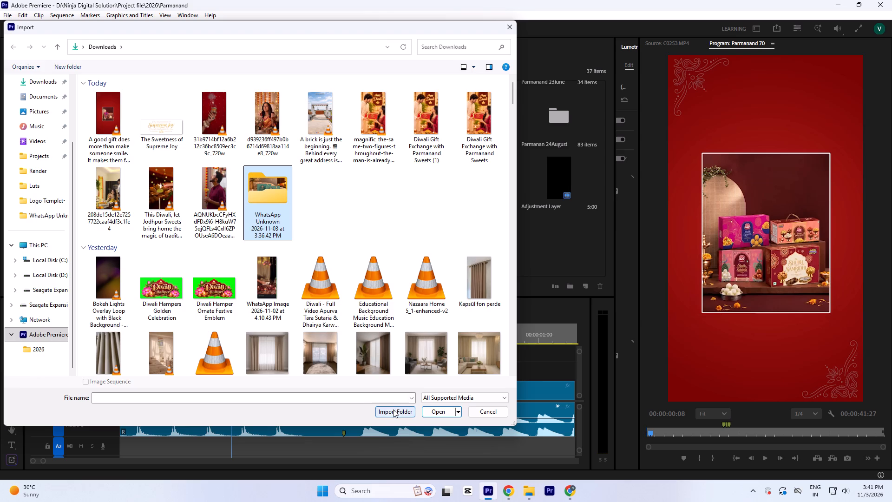
left_click(393, 410)
double_click(225, 244)
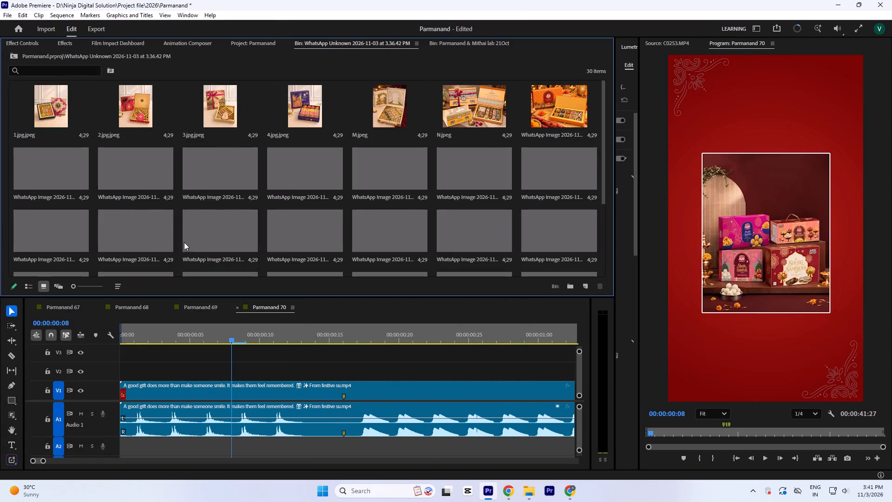
left_click(120, 289)
left_click(148, 59)
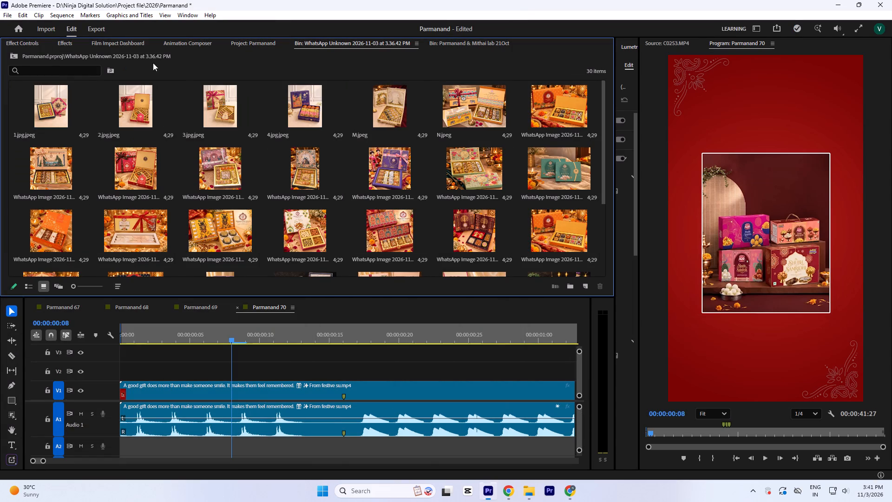
left_click(238, 140)
Save the Parmanand project.
key("ctrl+s")
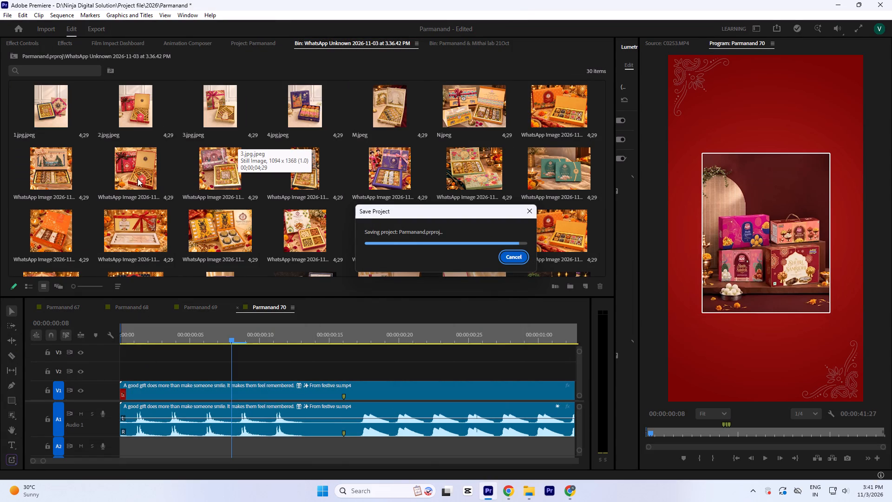
Return the playhead to 00:00:00:00 at the start of the Parmanand 70 sequence.
left_click_drag(125, 340, 108, 342)
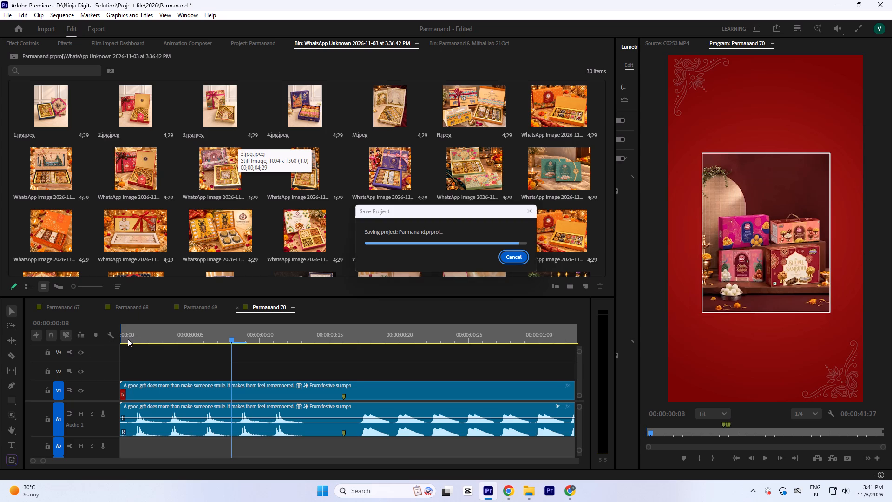
left_click_drag(125, 339, 115, 342)
left_click_drag(132, 339, 89, 348)
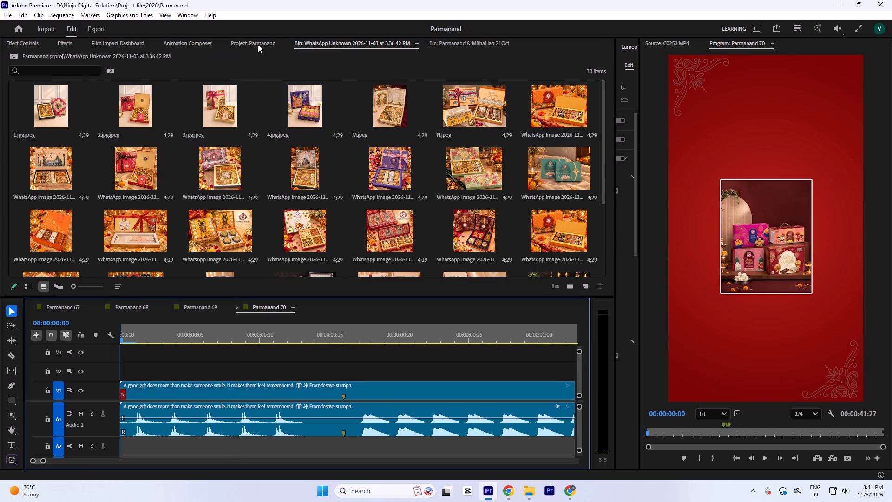
Create a new white Color Matte in the Parmanand project bin.
left_click(258, 45)
left_click(379, 245)
left_click(588, 290)
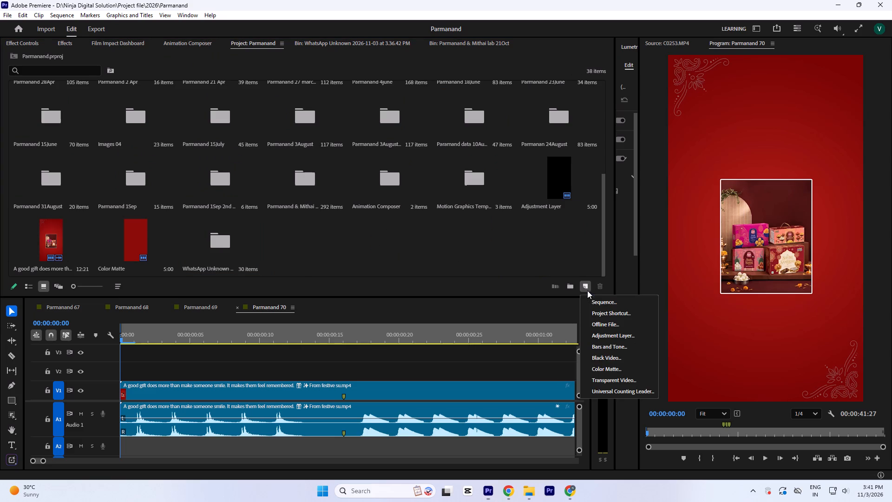
left_click(596, 370)
key("Return")
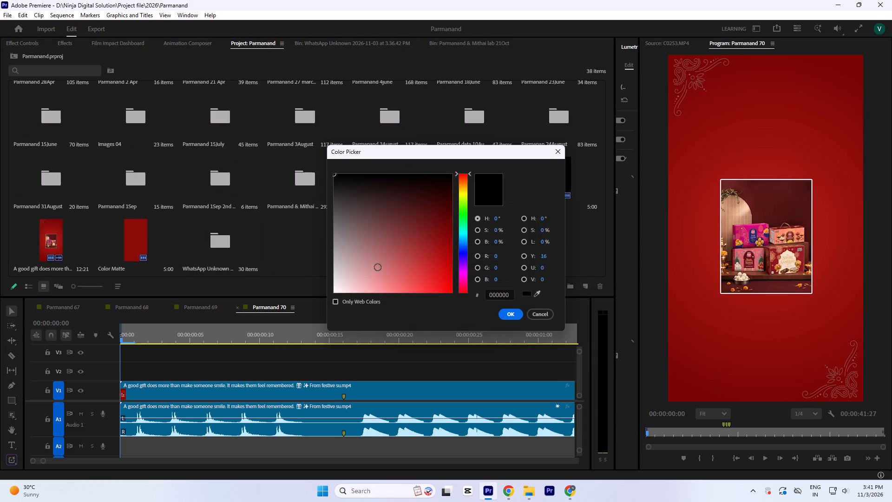
left_click_drag(374, 267, 273, 422)
key("Return")
key("Return")
Place the white matte on V2 at the start of the Parmanand 70 sequence and trim it to 16 frames.
left_click_drag(296, 240, 125, 361)
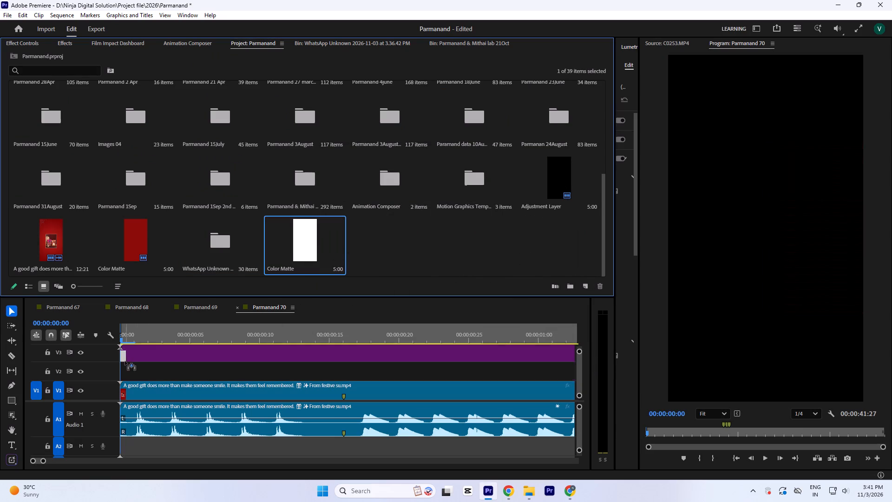
left_click_drag(125, 361, 102, 371)
key("minus")
key("minus")
key("minus")
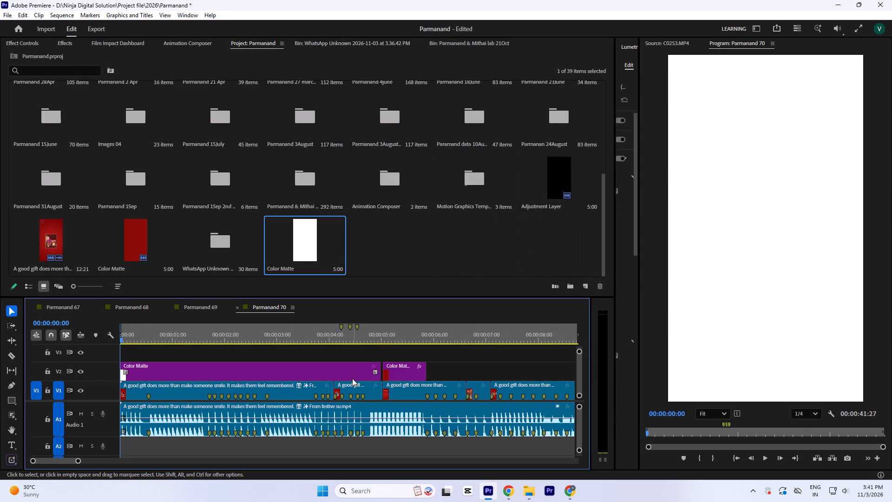
key("ctrl+z")
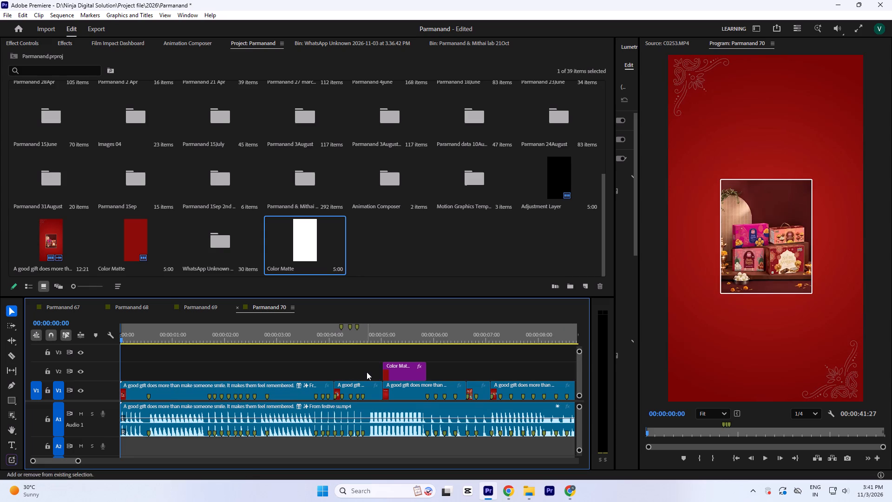
key("ctrl+shift+z")
left_click_drag(377, 375, 142, 364)
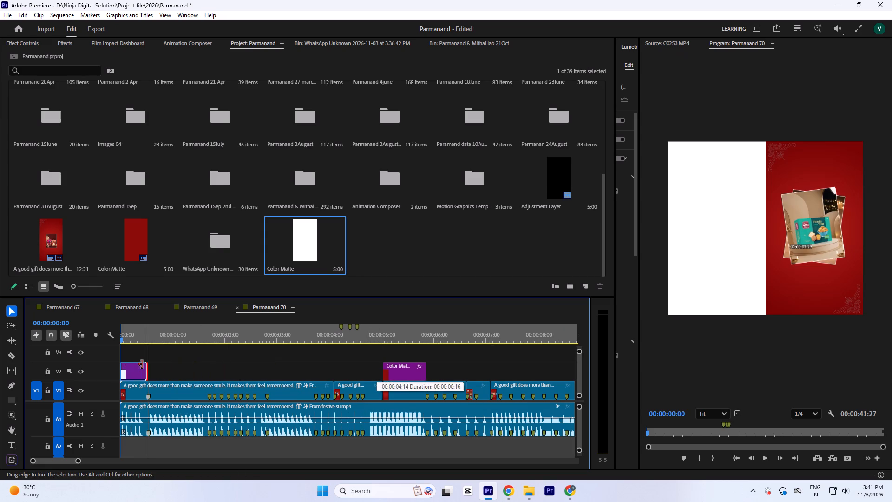
left_click_drag(142, 364, 142, 364)
Set the white matte's Scale to 48 at the first frame so it spans the framed photo's width.
key("equal")
key("equal")
left_click(222, 336)
key("equal")
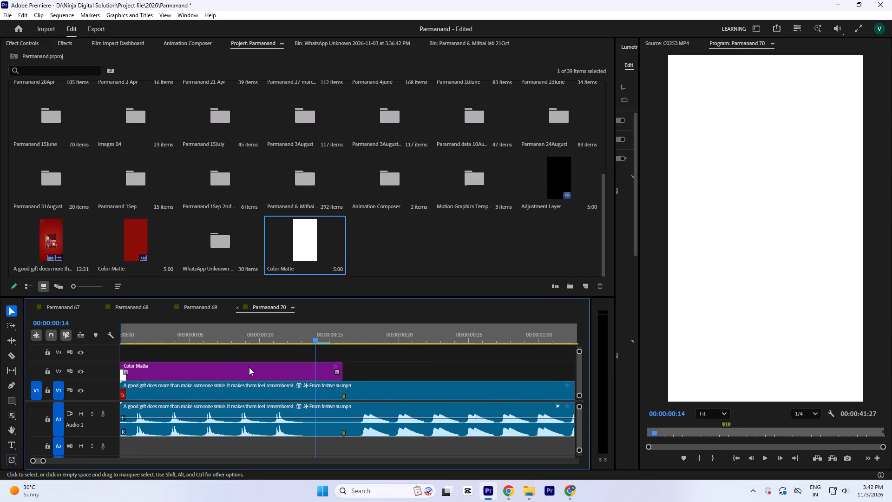
left_click(250, 368)
left_click(30, 47)
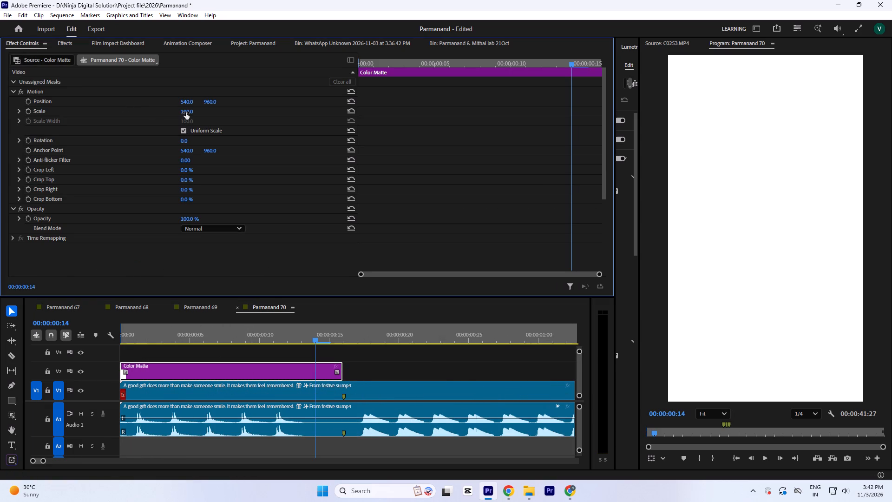
left_click_drag(186, 112, 184, 133)
left_click_drag(159, 334, 126, 342)
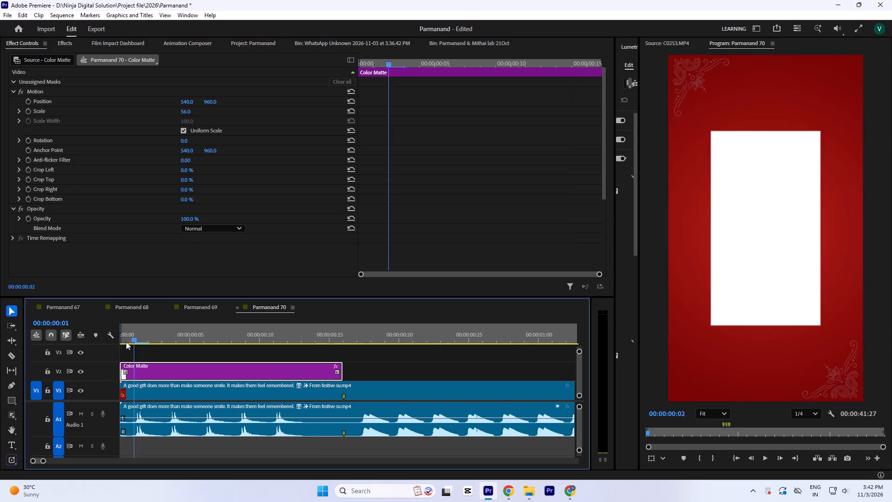
left_click_drag(126, 342, 79, 351)
left_click_drag(188, 111, 188, 115)
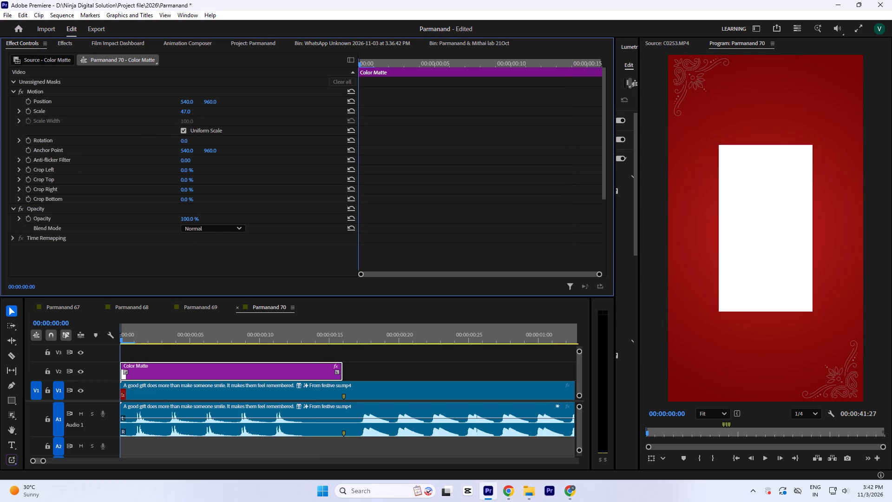
left_click_drag(188, 115, 188, 116)
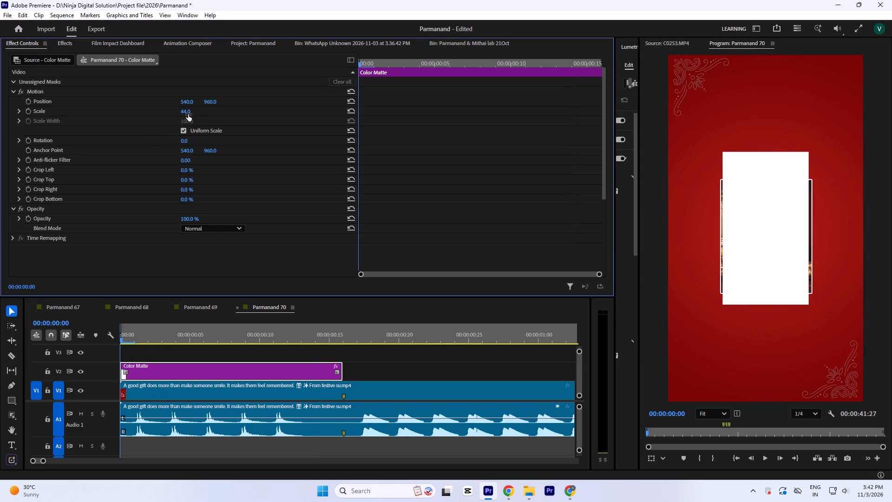
left_click(188, 114)
key("Up")
key("Up")
key("Up")
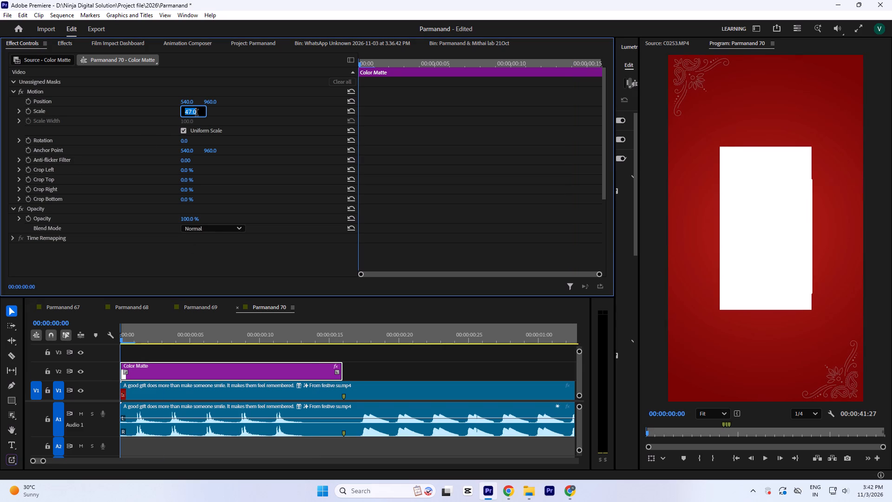
key("Up")
left_click(266, 170)
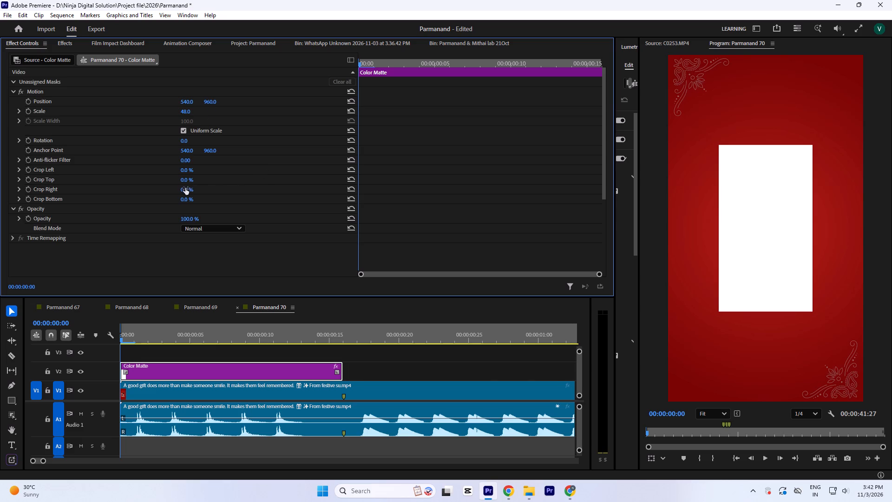
Set the white matte's Crop Top to 19% to match the upper edge of the framed photo.
left_click(184, 182)
key("Up")
key("Up")
key("Up")
key("Up")
key("Up")
key("Up")
key("Up")
key("Up")
key("Up")
key("Up")
key("Up")
key("Up")
key("Up")
key("Up")
key("Up")
key("Up")
key("Up")
key("Up")
key("Up")
key("Up")
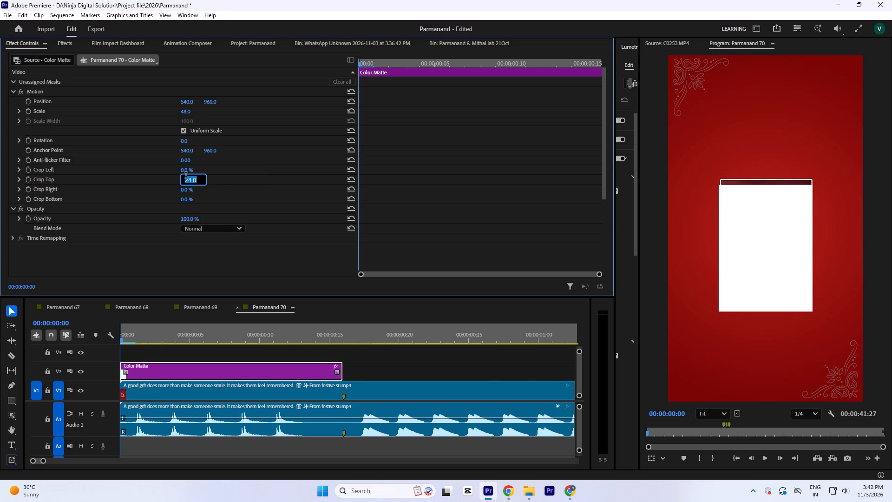
key("Down")
key("Down")
key("Down")
key("Down")
key("Down")
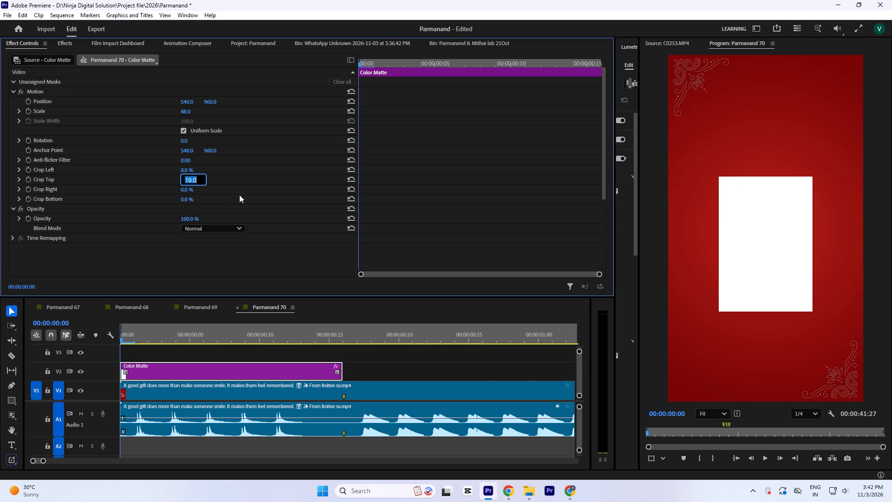
left_click(431, 174)
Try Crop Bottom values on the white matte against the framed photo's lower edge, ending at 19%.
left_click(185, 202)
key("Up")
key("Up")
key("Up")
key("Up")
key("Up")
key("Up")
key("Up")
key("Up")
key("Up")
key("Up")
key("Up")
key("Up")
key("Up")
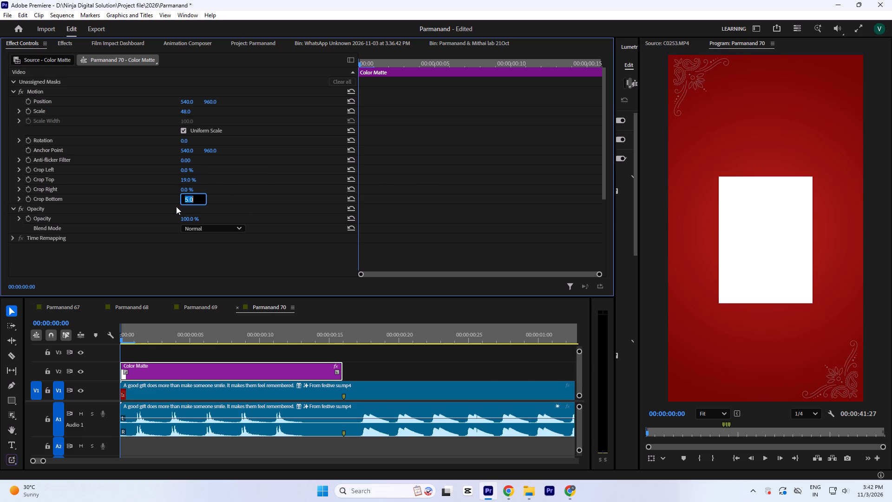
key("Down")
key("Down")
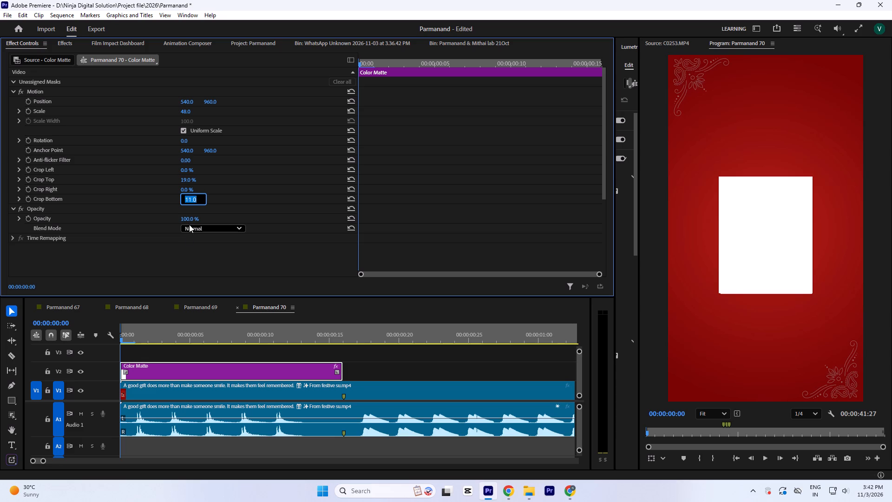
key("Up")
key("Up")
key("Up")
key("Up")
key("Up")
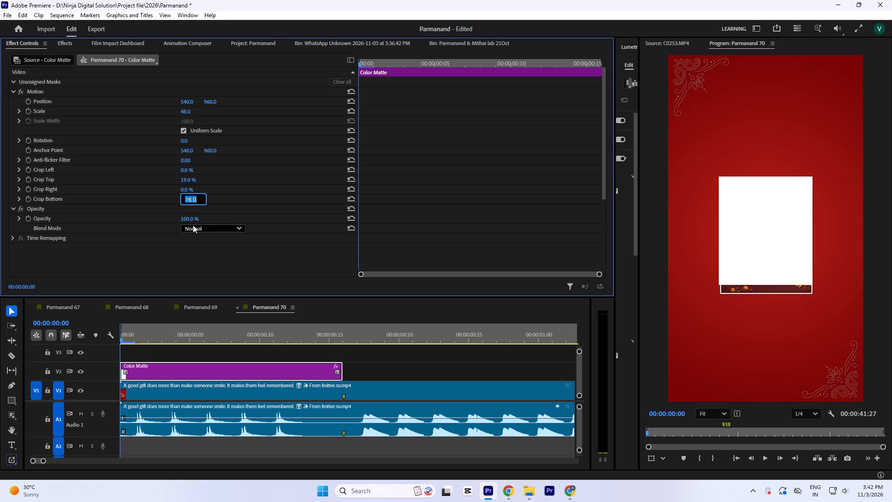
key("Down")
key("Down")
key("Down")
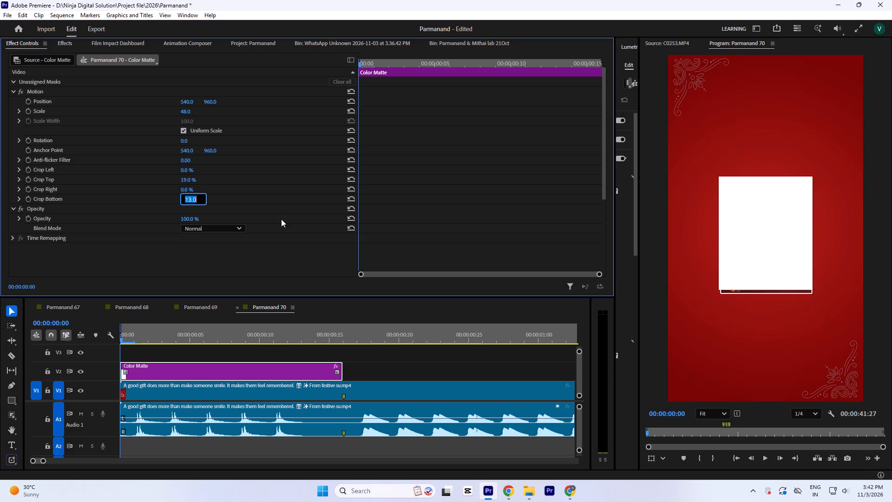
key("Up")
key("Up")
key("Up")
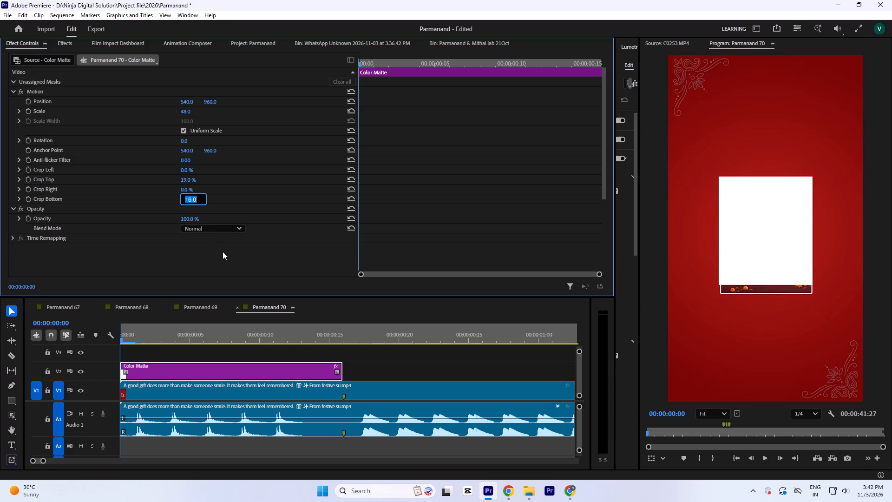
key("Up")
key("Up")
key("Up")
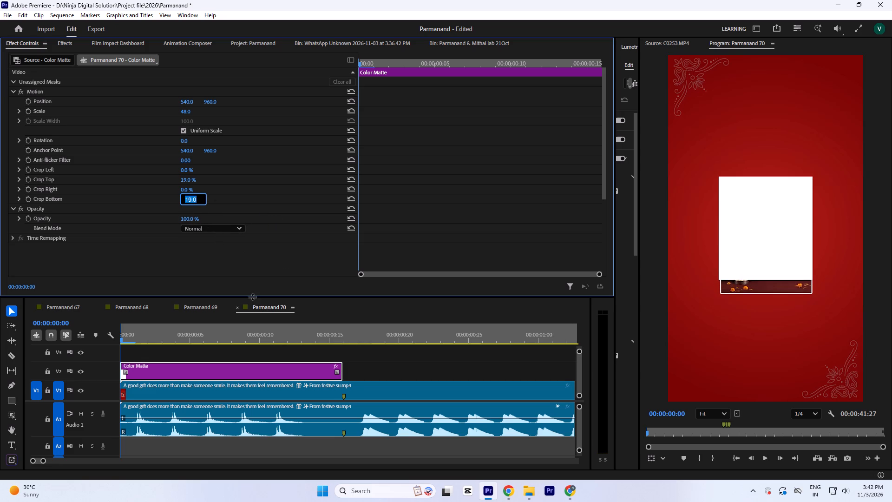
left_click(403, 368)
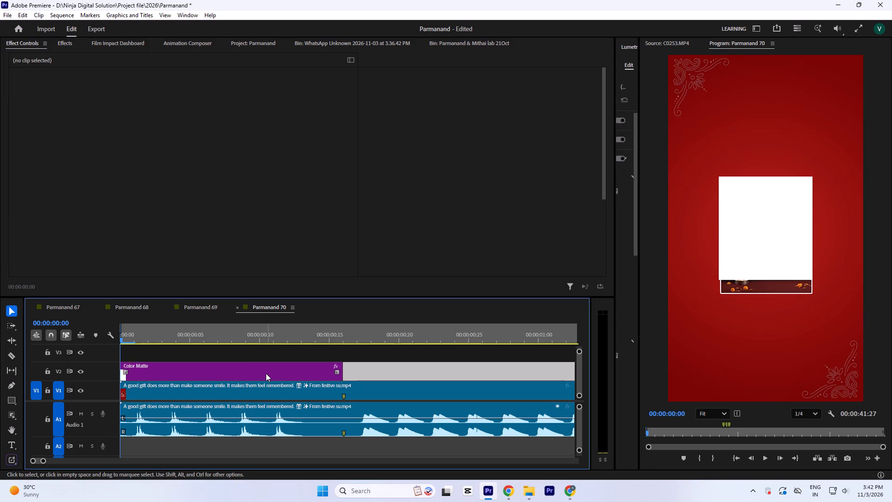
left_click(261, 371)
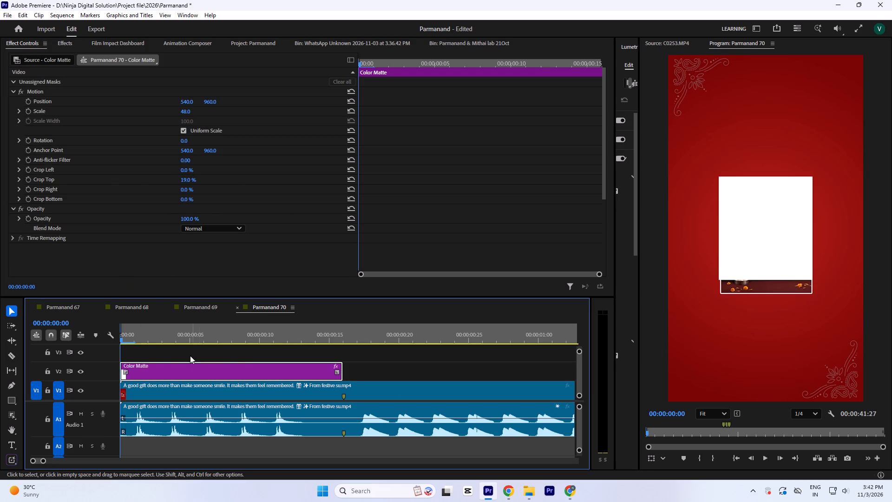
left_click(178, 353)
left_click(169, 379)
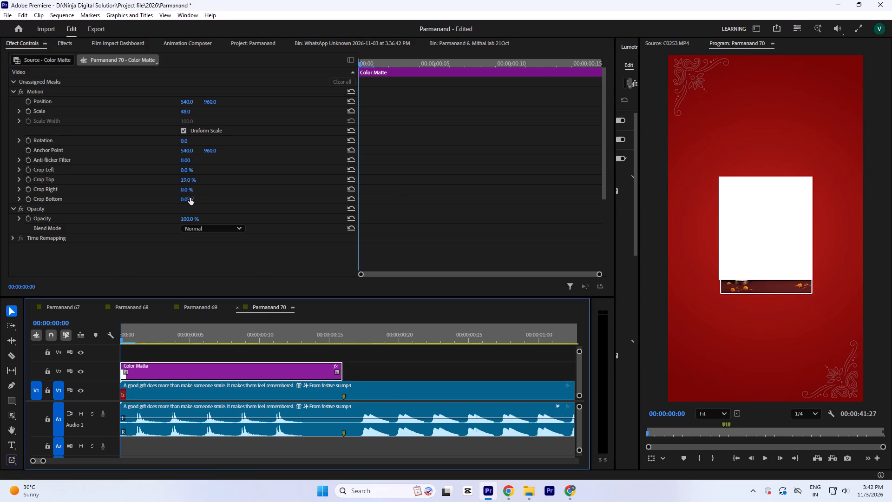
Adjust the white matte's Crop Bottom to 13%, and try 10% to cover the framed photo's lower edge.
left_click_drag(190, 198, 190, 224)
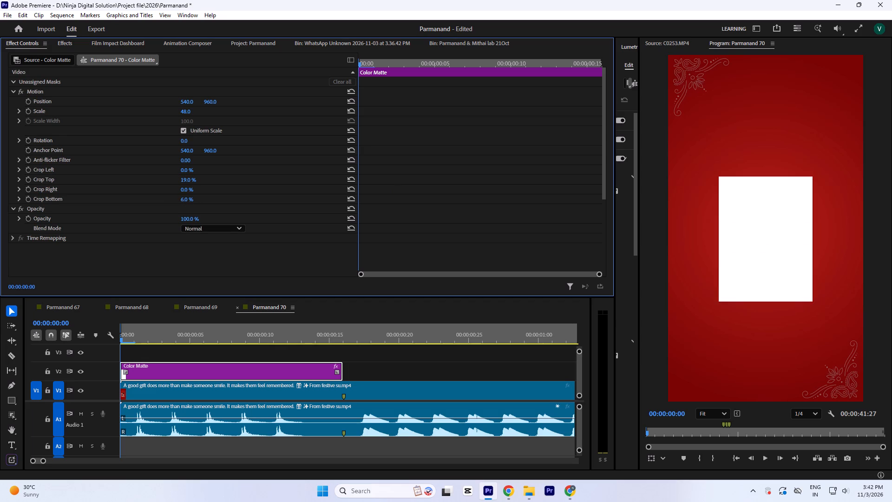
left_click_drag(190, 224, 190, 220)
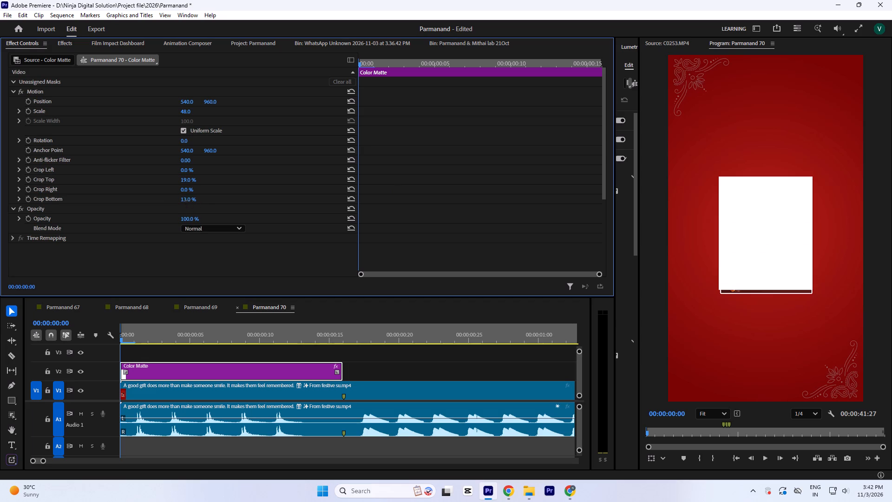
left_click(187, 200)
key("Down")
key("Down")
key("Down")
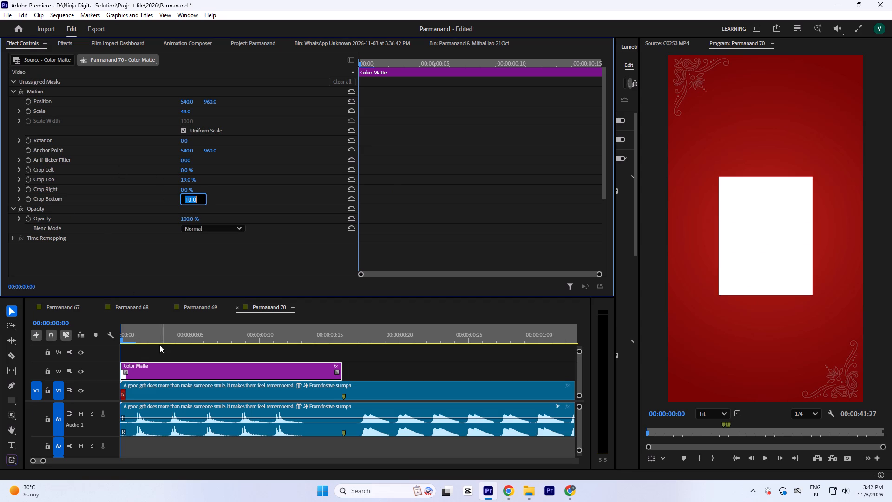
left_click(156, 350)
Save the project.
key("ctrl+s")
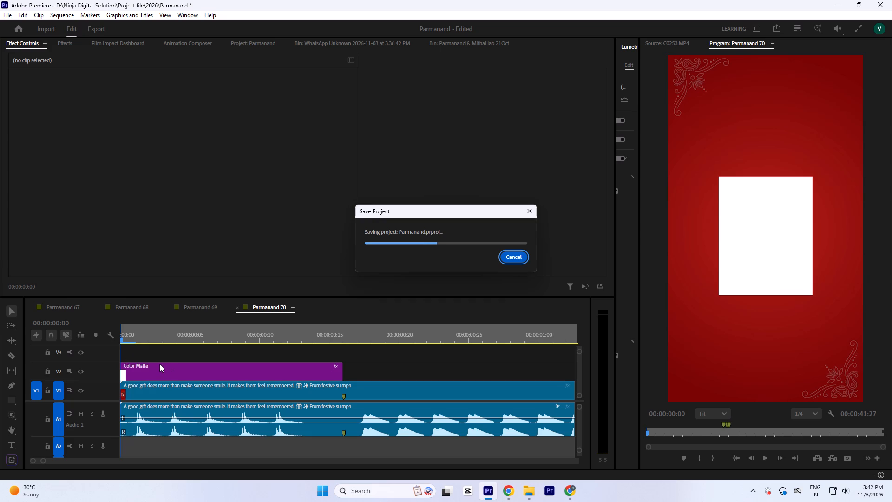
Place 4.jpg.jpeg from the WhatsApp Unknown bin on V3 at the sequence start, above the white matte.
left_click(259, 43)
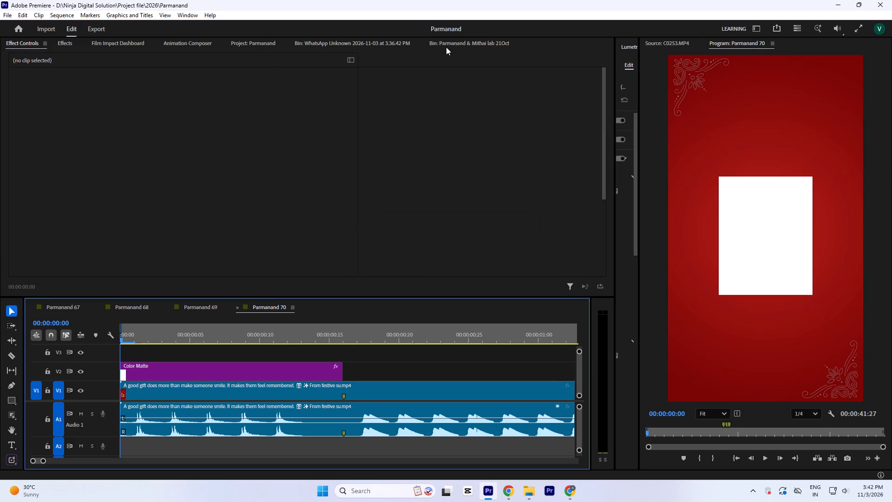
left_click(446, 47)
left_click(335, 48)
scroll(330, 158, "up", 4)
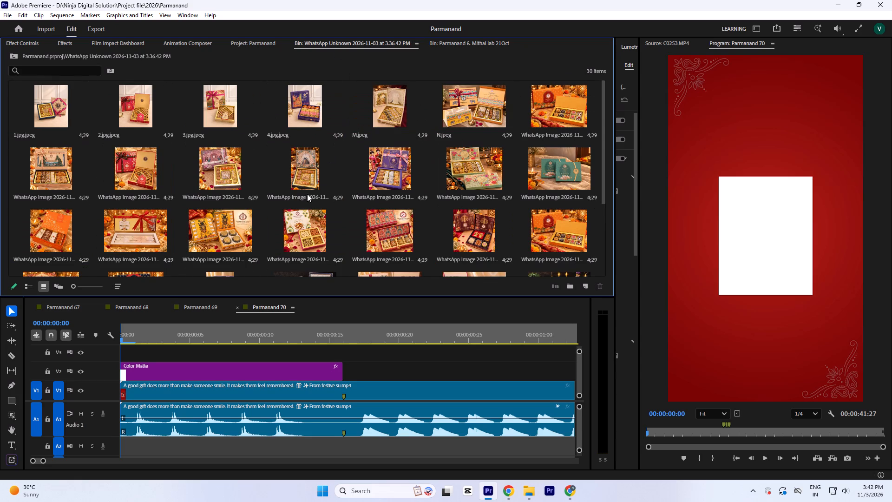
scroll(307, 194, "up", 3)
left_click_drag(304, 105, 109, 353)
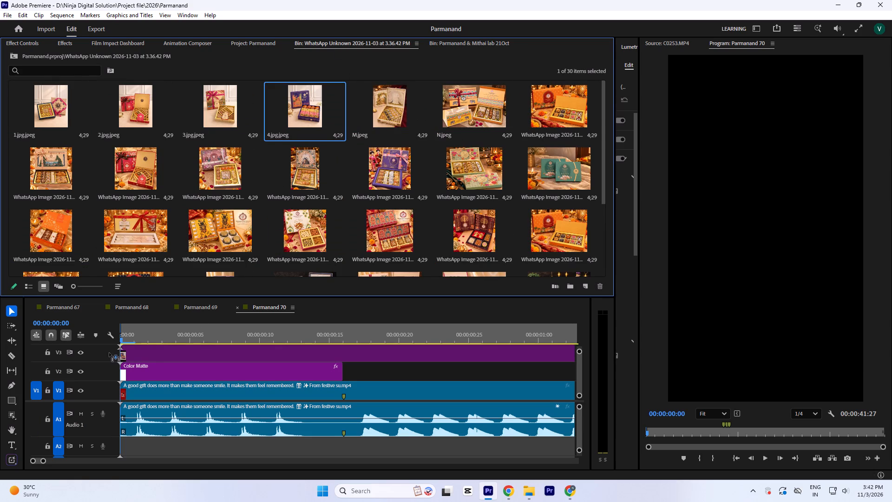
left_click_drag(109, 353, 107, 354)
left_click(151, 350)
Set the Scale of 4.jpg.jpeg to 55 at frame 3 to fit the reel's photo frame.
left_click(141, 331)
key("a")
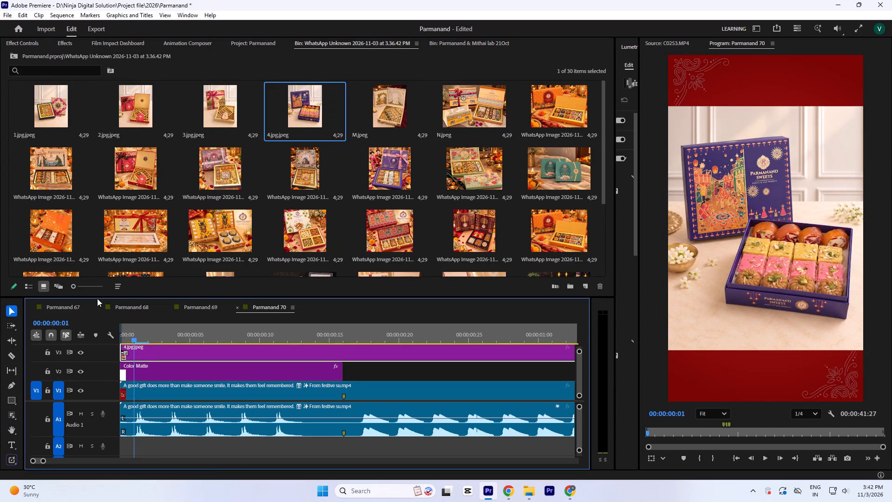
left_click(146, 331)
left_click(159, 333)
left_click(28, 41)
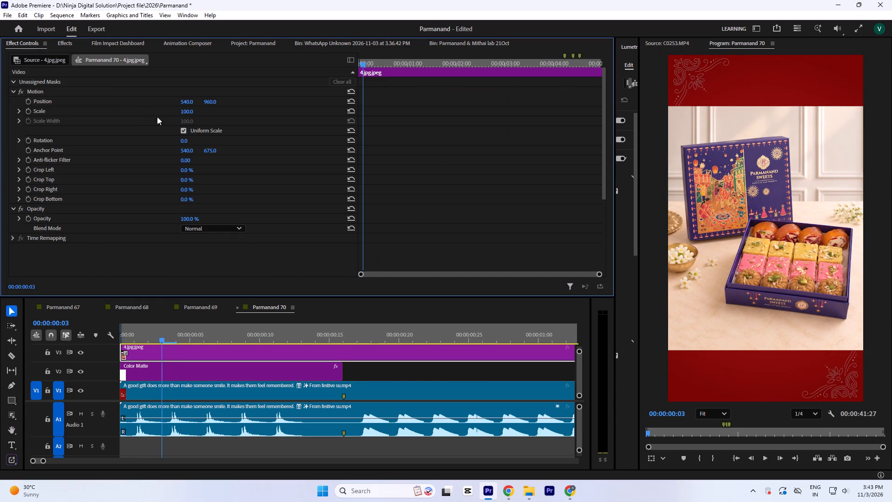
left_click_drag(187, 110, 184, 132)
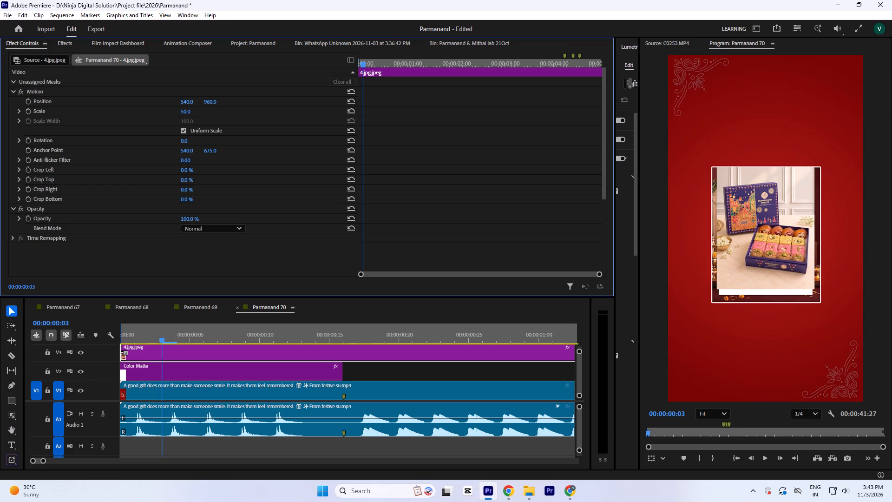
left_click_drag(184, 132, 184, 130)
Hide the V3 photo track and set the white matte's Scale to 58 at frame 4 to cover the enlarged frame.
left_click(193, 338)
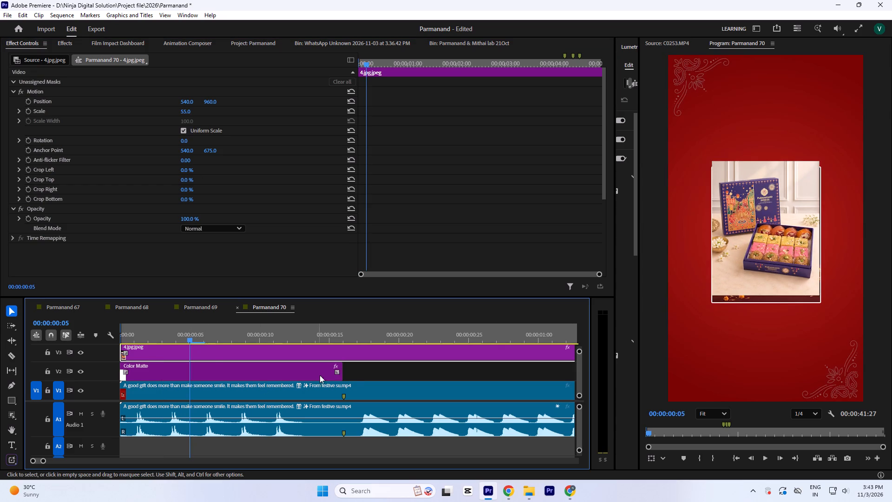
left_click(357, 374)
left_click(205, 376)
left_click(179, 327)
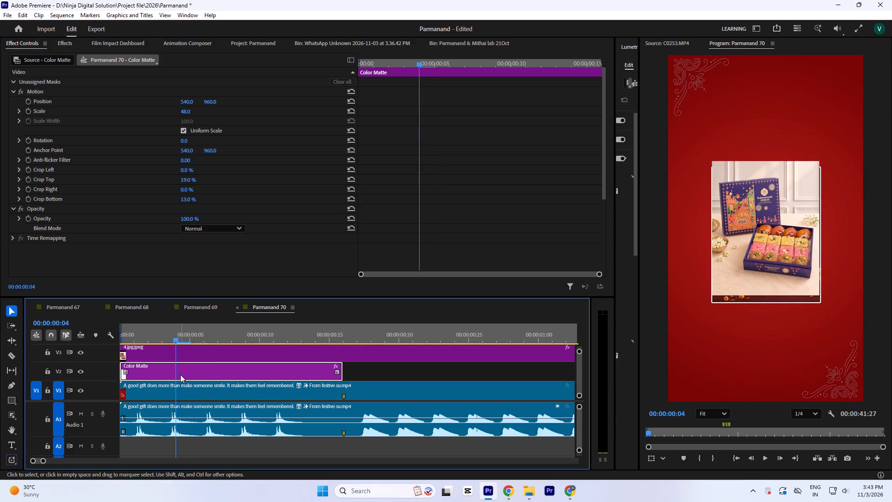
left_click(81, 354)
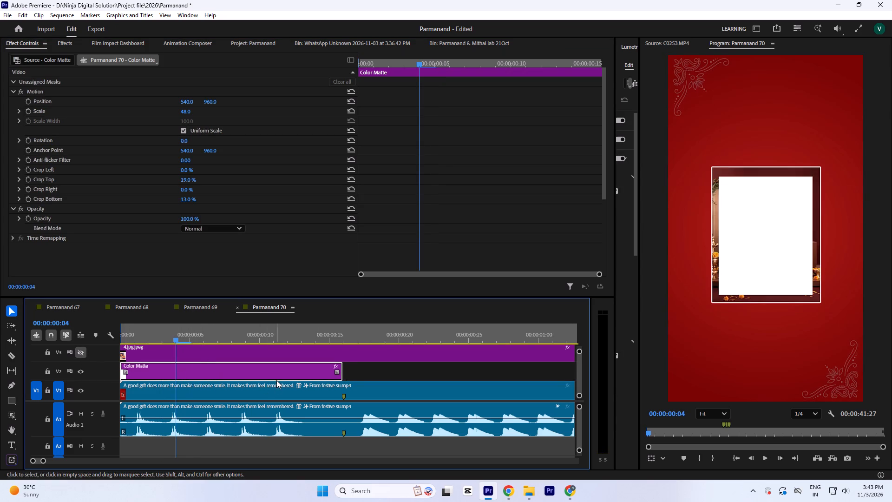
left_click_drag(185, 111, 185, 109)
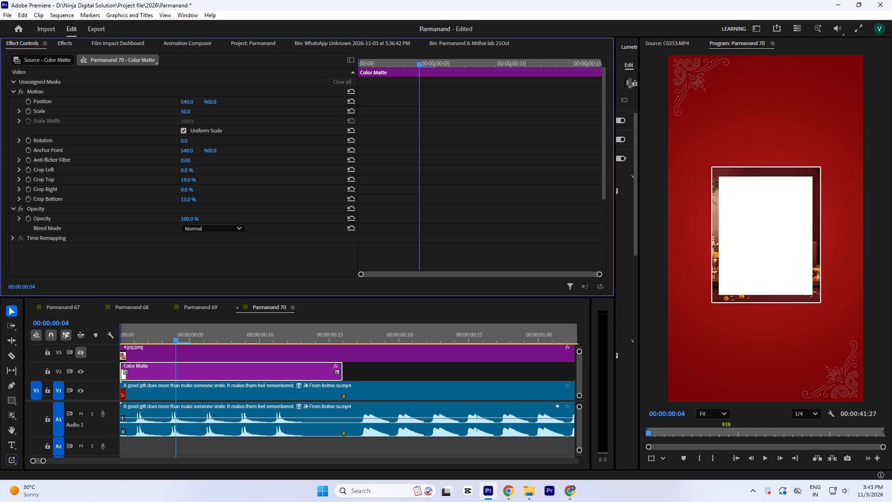
left_click_drag(185, 109, 184, 106)
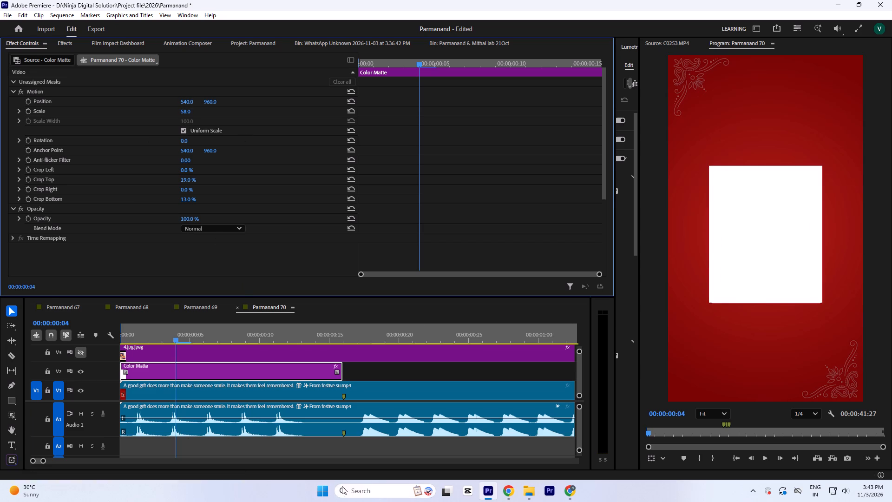
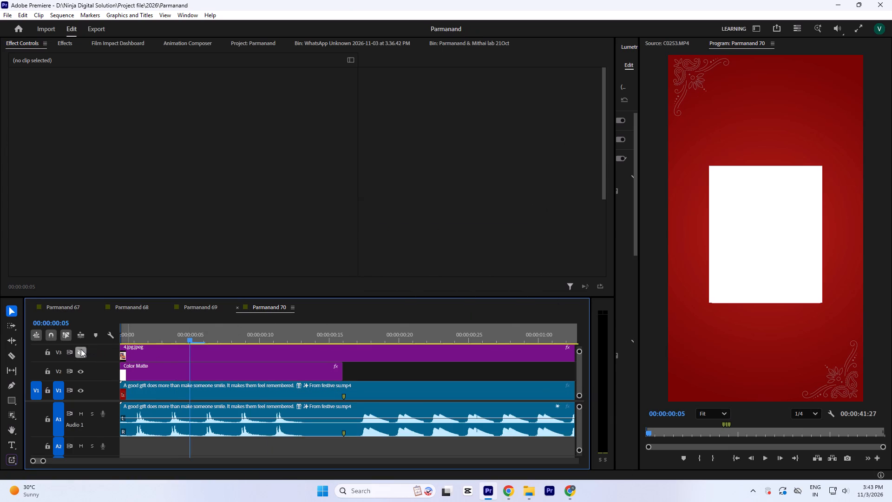
Set the vertical Position of 4.jpg.jpeg on V3 to 994 at frame 5 so it sits centred within the white matte.
left_click(167, 358)
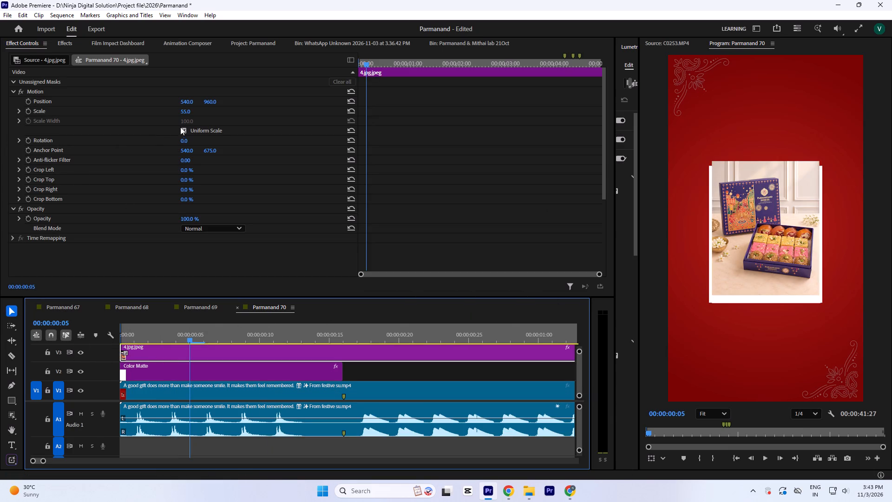
left_click_drag(211, 103, 210, 98)
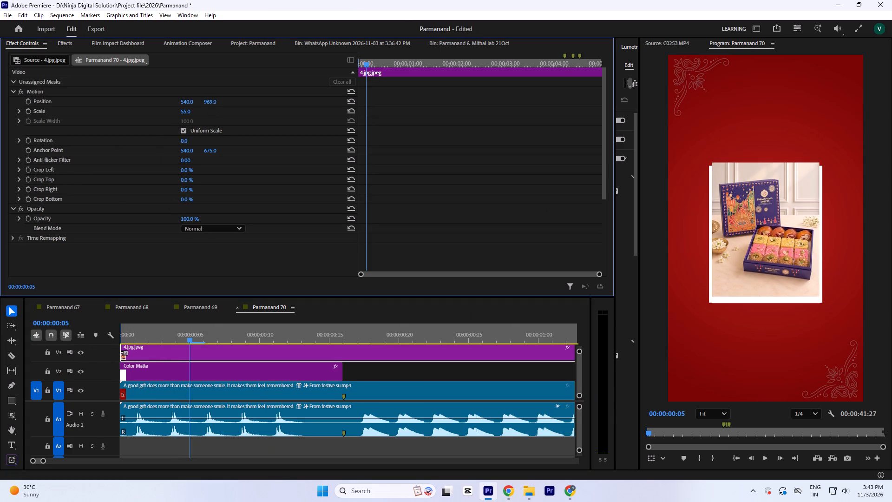
left_click_drag(210, 98, 207, 85)
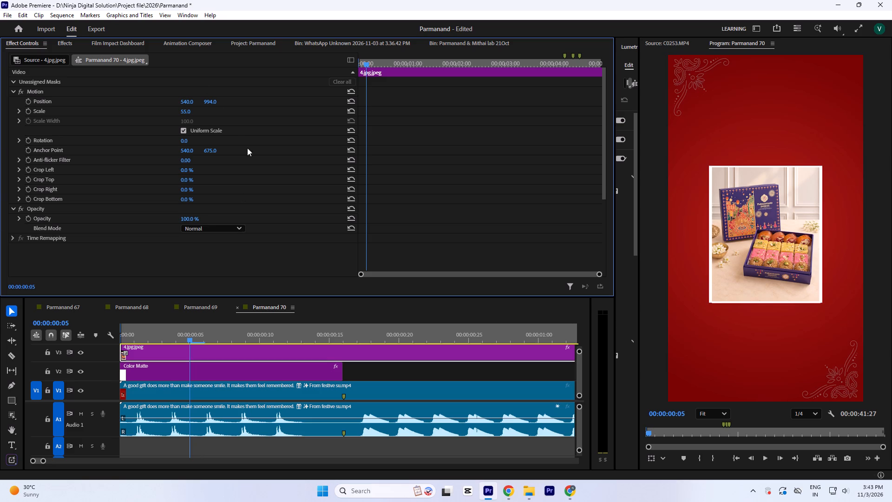
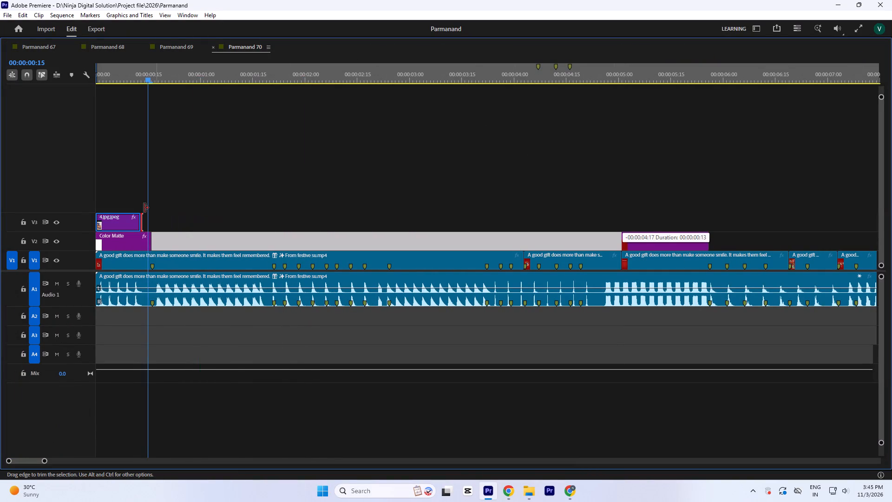
Extend the end of 4.jpg.jpeg on V3 to line up with the end of the first white matte on V2.
left_click_drag(144, 208, 156, 210)
Nest 4.jpg.jpeg and the white matte beneath it at the sequence start, keeping the default nest name, and select the nest.
left_click(111, 71)
left_click_drag(105, 78, 81, 85)
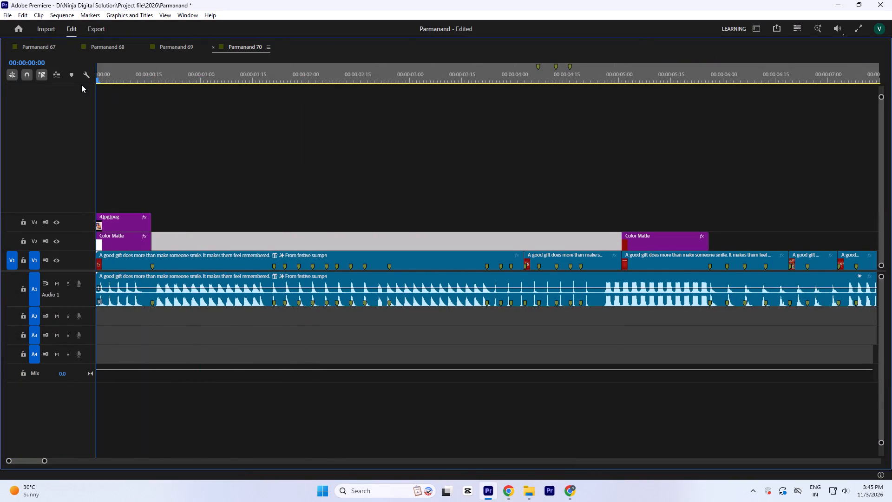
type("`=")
left_click_drag(249, 374, 193, 354)
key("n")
key("Return")
left_click(144, 365)
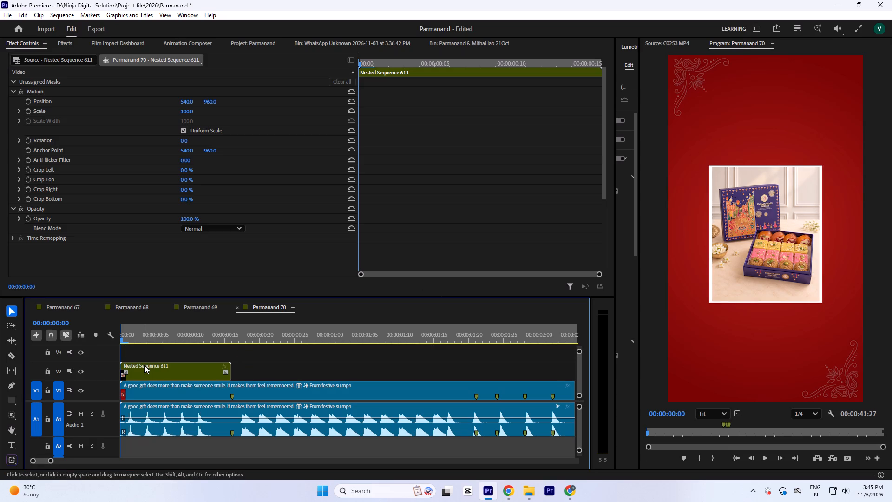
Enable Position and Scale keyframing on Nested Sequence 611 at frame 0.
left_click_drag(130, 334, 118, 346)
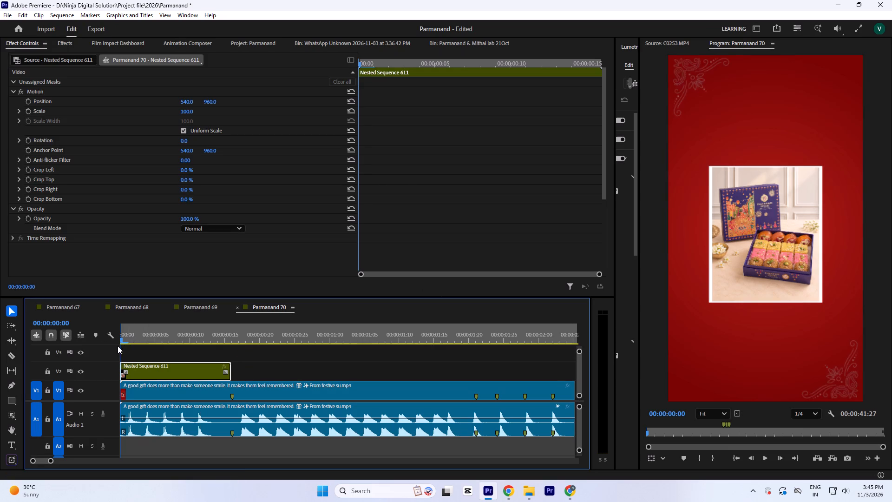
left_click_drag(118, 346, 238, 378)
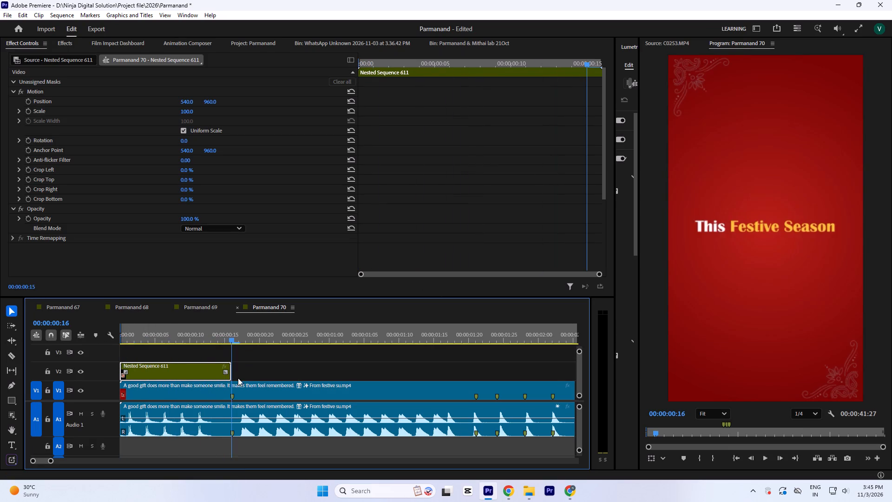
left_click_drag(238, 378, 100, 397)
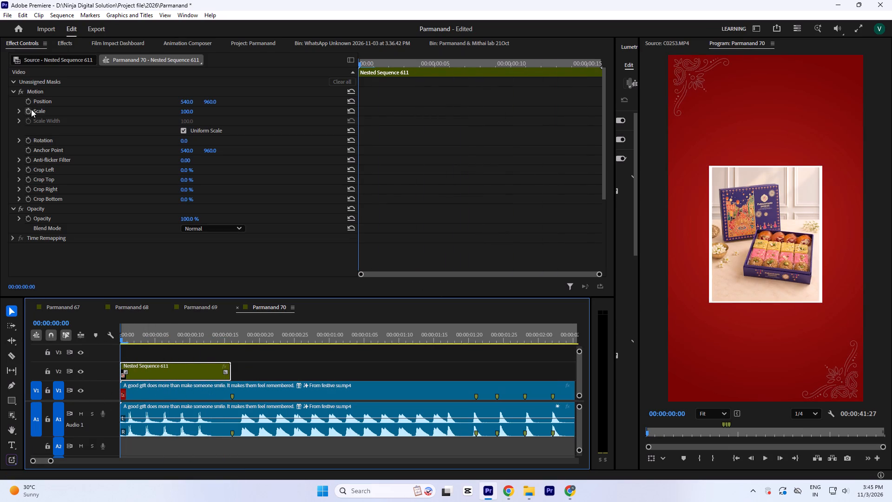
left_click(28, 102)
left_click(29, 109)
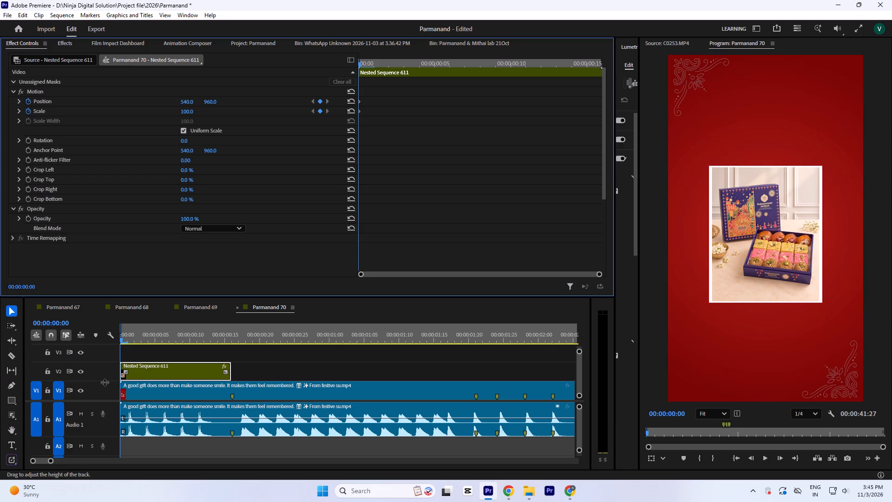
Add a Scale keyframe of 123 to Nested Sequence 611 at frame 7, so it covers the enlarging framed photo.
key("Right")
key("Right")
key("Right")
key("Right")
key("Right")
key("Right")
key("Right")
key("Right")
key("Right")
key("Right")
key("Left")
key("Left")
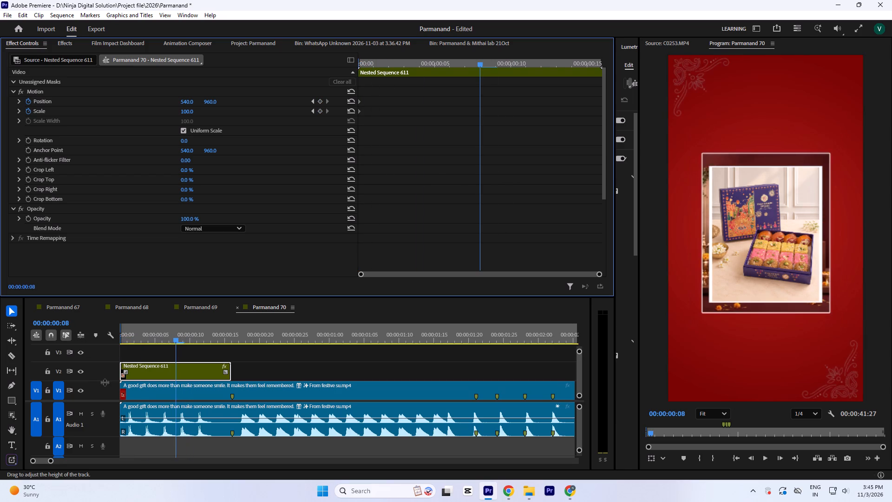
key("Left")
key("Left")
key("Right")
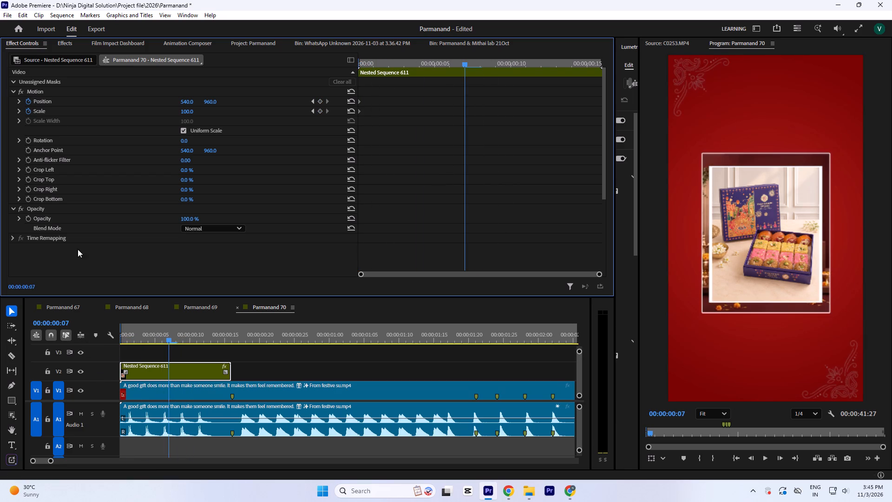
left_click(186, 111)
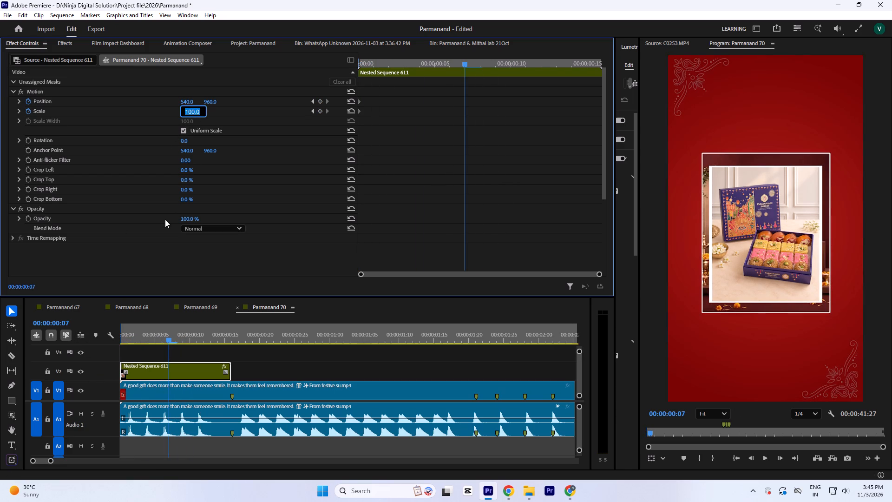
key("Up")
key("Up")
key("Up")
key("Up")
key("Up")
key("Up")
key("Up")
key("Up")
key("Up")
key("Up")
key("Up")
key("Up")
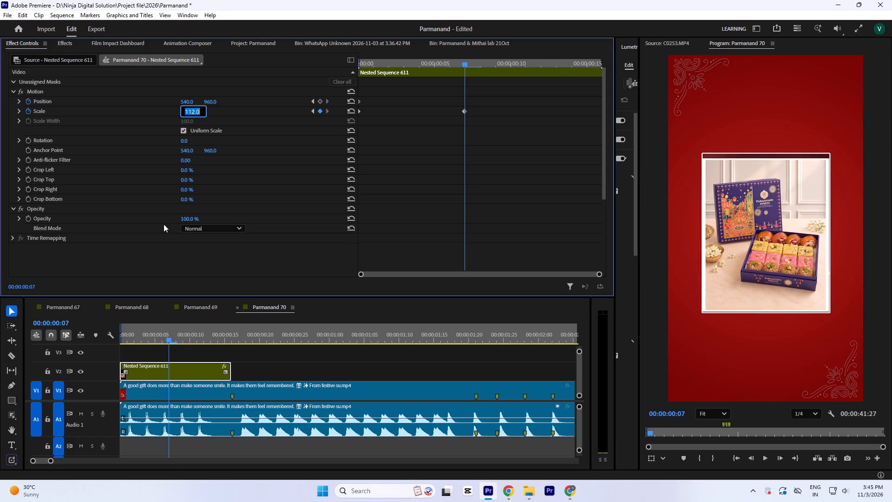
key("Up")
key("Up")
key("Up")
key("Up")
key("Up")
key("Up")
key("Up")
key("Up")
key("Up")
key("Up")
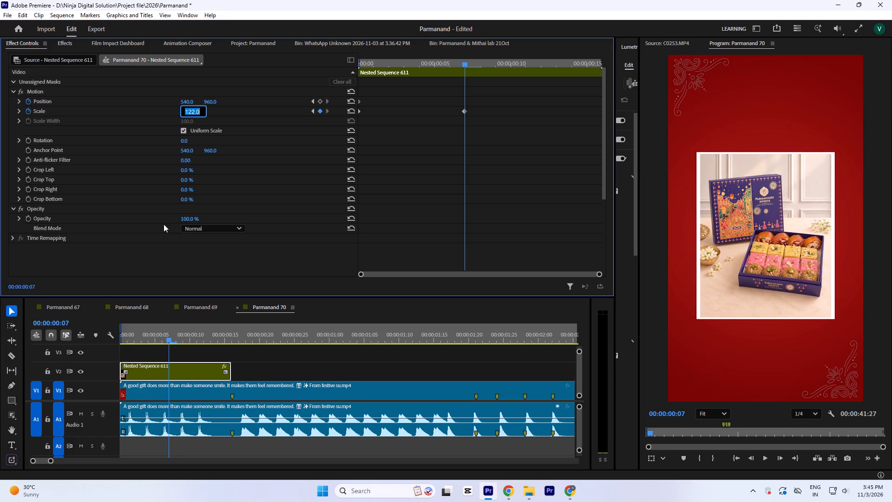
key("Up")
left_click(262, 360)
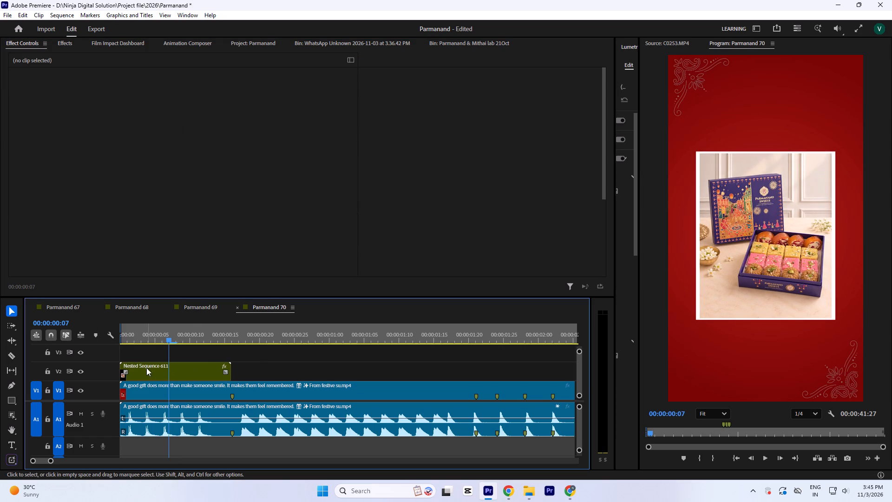
Play and scrub the opening frames repeatedly to compare the gift box image's scale animation with the framed photo beneath it.
left_click(184, 370)
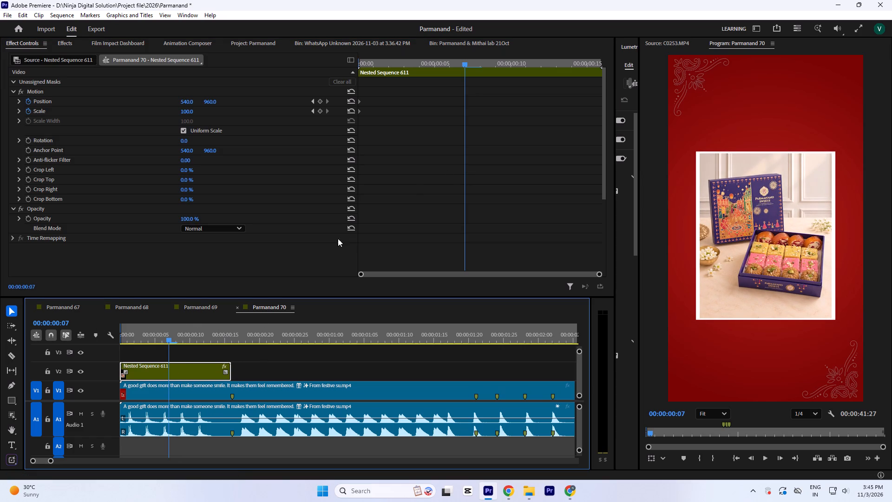
scroll(459, 165, "up", 7)
scroll(459, 165, "down", 13)
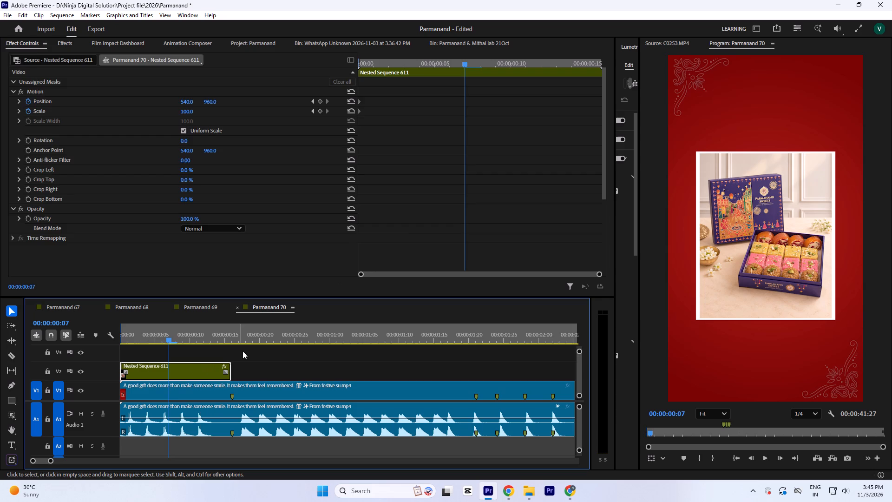
left_click(247, 350)
left_click(174, 377)
left_click_drag(163, 339, 62, 360)
key("space")
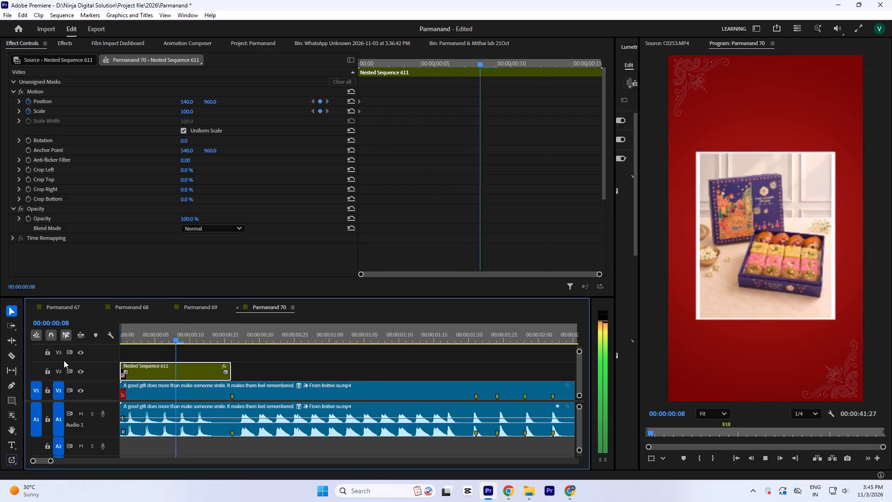
key("space")
left_click_drag(165, 338, 60, 348)
key("space")
key("space")
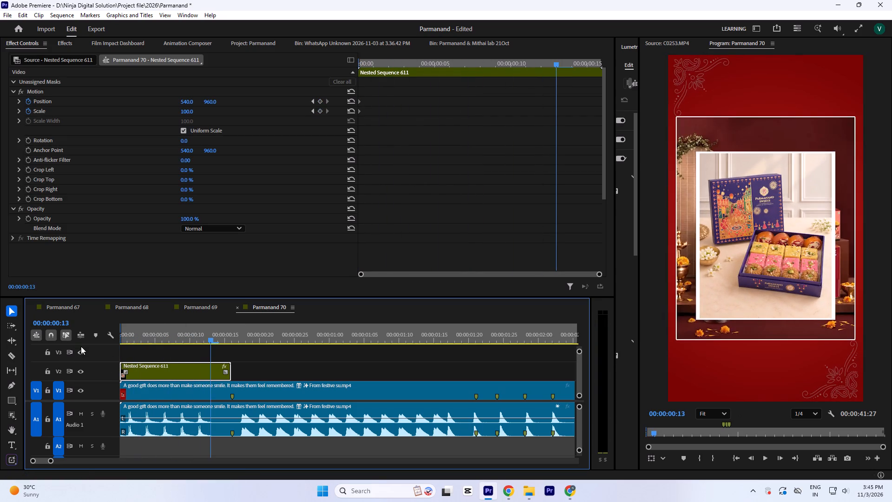
left_click_drag(197, 337, 44, 370)
key("space")
key("space")
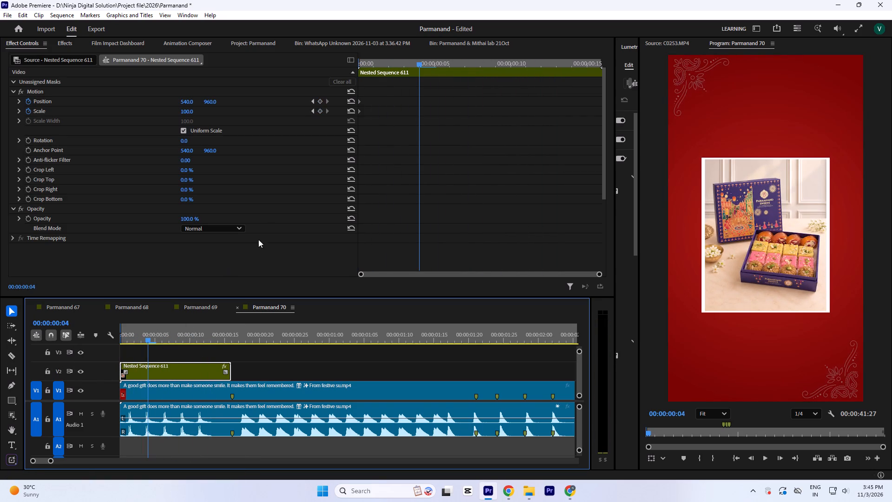
left_click_drag(140, 340, 73, 350)
key("space")
key("space")
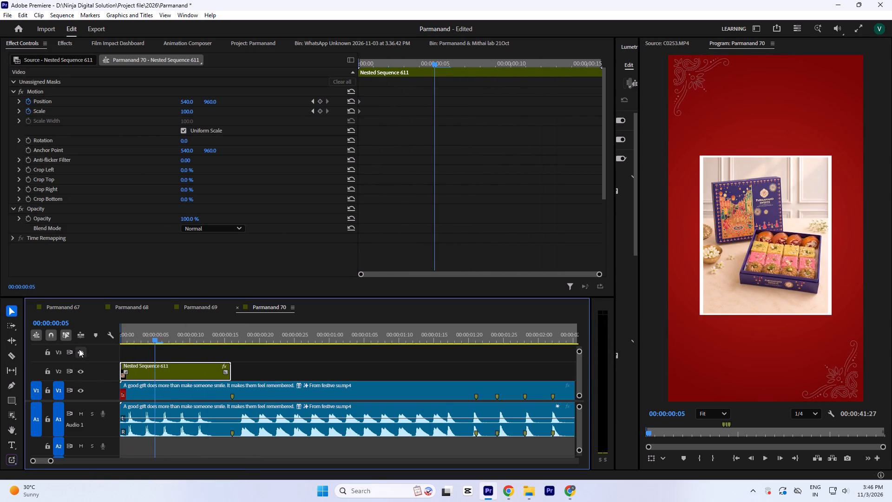
left_click_drag(144, 333, 136, 346)
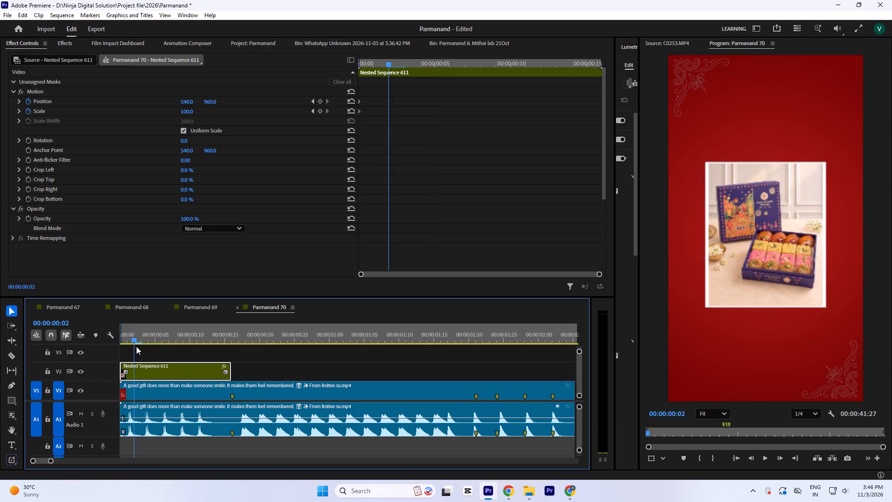
left_click_drag(136, 346, 149, 349)
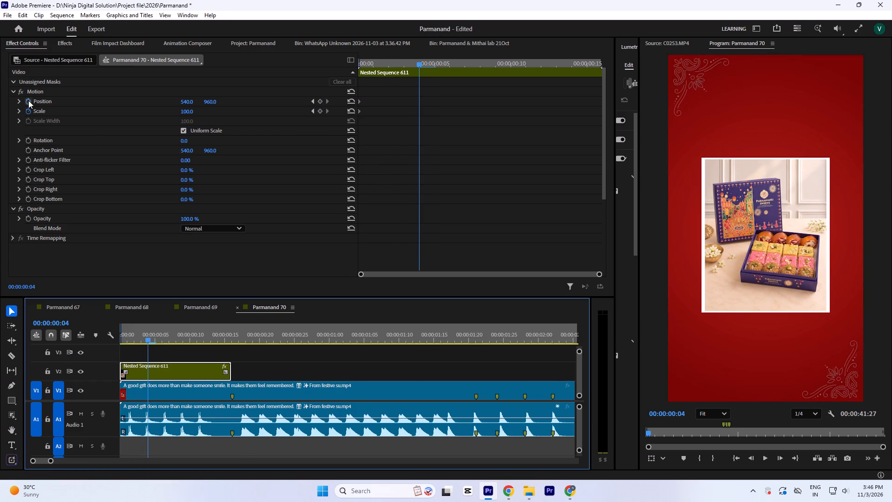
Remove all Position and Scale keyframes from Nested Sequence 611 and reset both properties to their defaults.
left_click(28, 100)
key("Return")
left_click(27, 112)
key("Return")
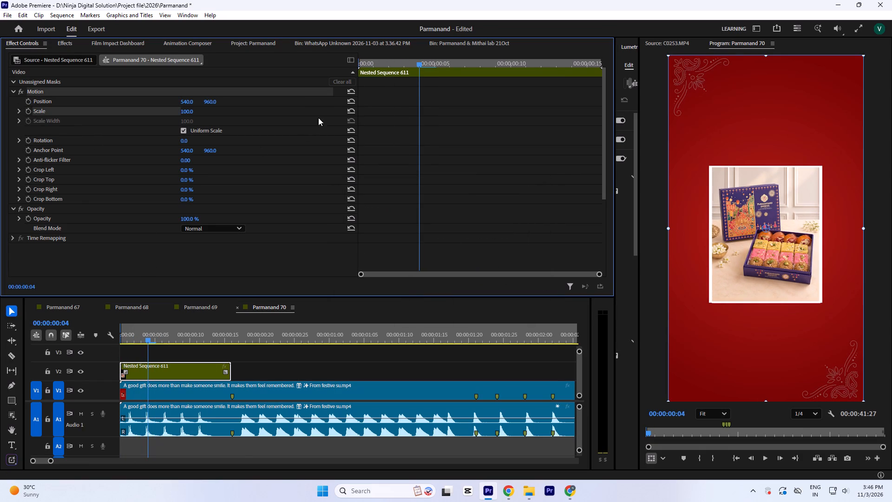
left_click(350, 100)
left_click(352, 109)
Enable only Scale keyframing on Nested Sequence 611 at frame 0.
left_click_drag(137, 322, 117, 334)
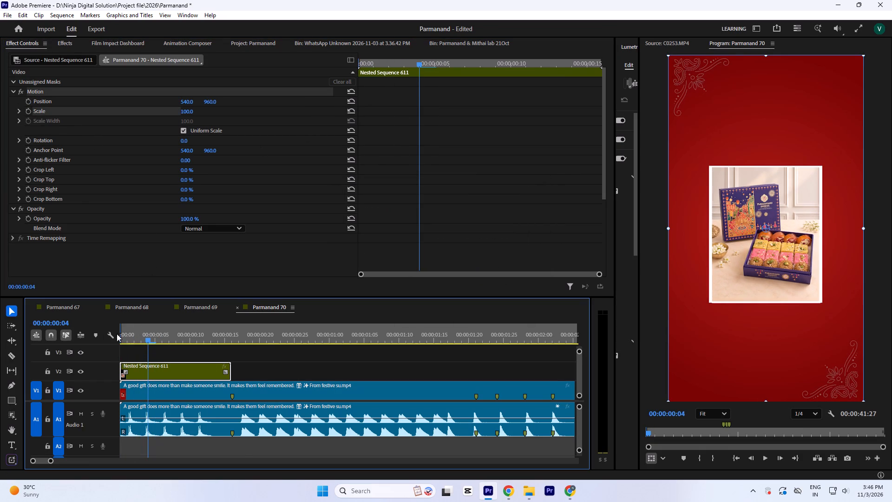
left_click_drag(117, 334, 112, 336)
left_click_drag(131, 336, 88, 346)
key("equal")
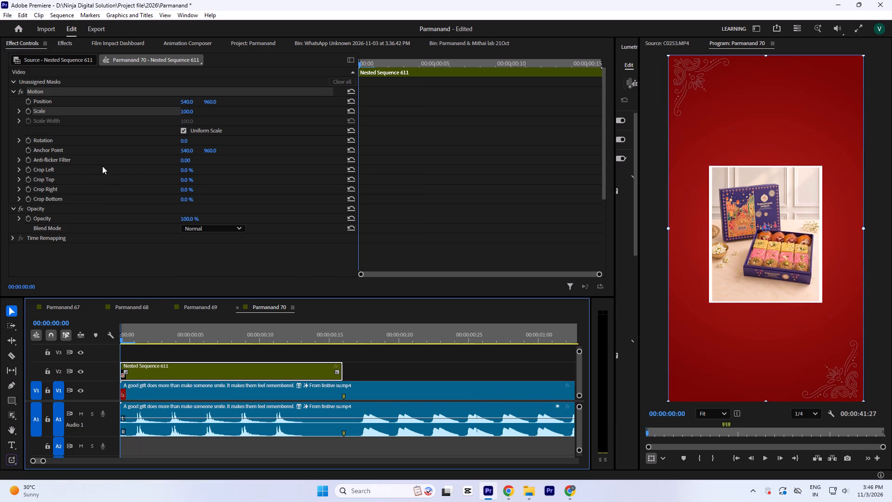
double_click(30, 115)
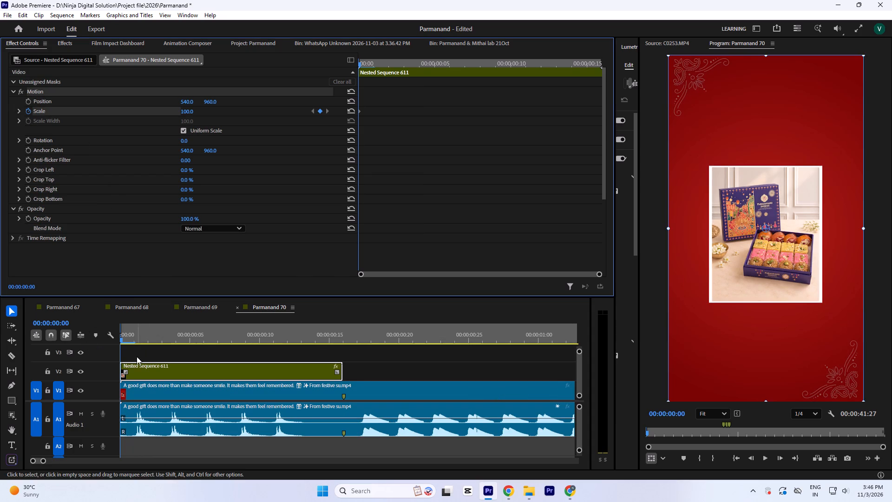
Scrub the opening frames, temporarily hiding track V2, to examine how the original framed photo changes size from frame 0.
left_click_drag(132, 339, 205, 356)
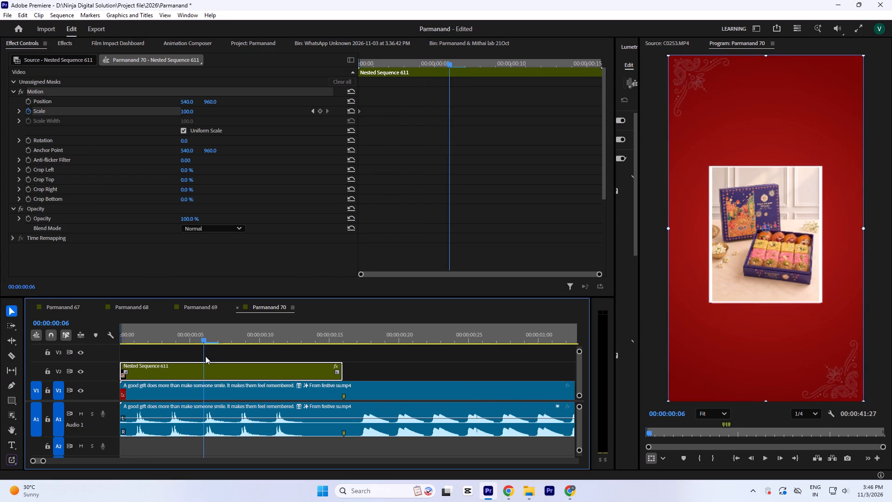
left_click_drag(205, 356, 217, 369)
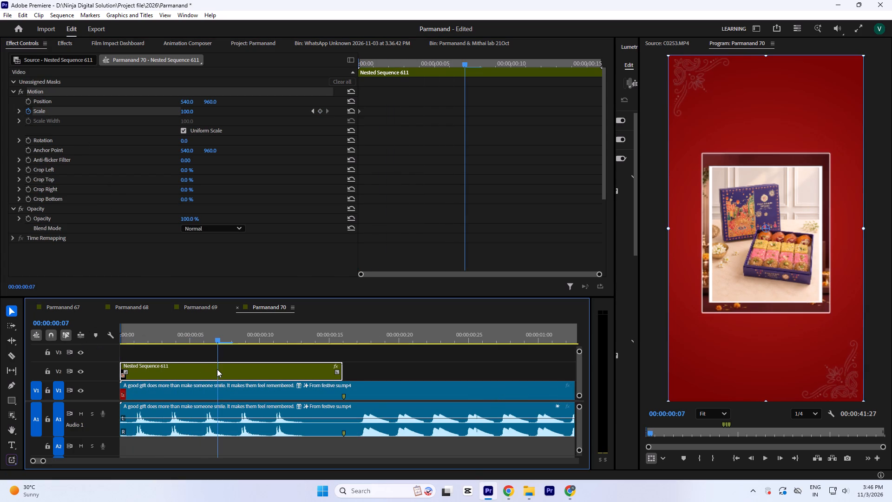
left_click_drag(217, 369, 205, 374)
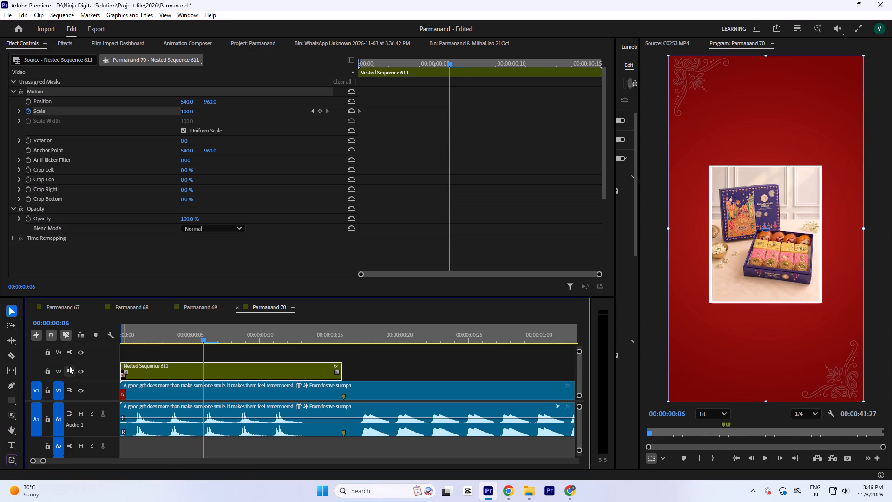
left_click(79, 369)
left_click_drag(178, 346, 103, 350)
left_click_drag(133, 344, 113, 349)
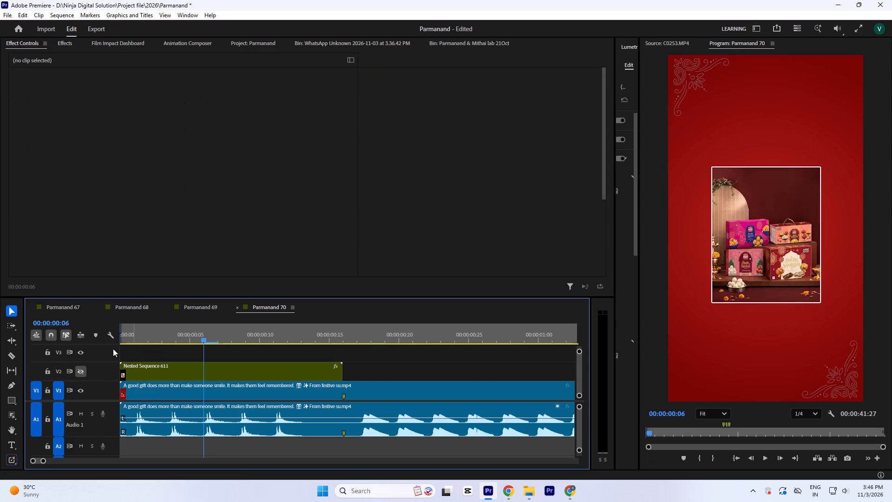
left_click_drag(113, 349, 112, 349)
left_click_drag(136, 341, 121, 364)
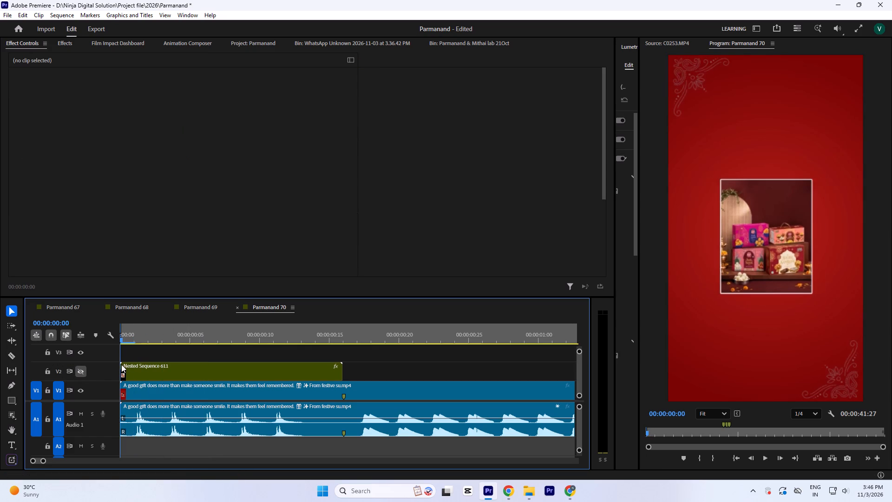
left_click_drag(121, 364, 116, 364)
left_click(145, 372)
left_click(138, 339)
left_click(150, 340)
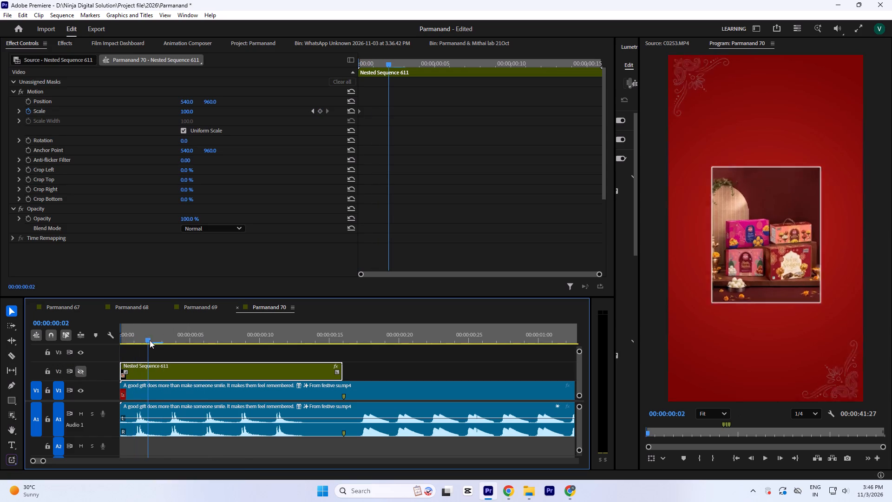
left_click(142, 337)
left_click_drag(139, 337, 93, 340)
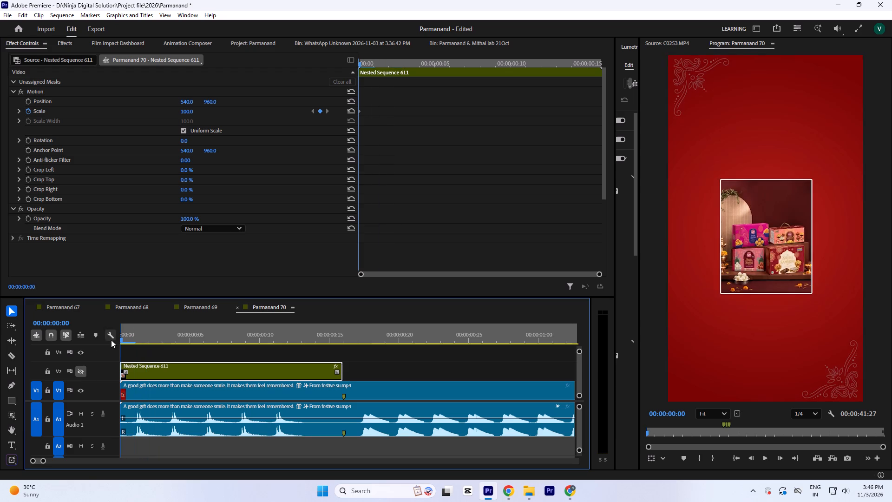
left_click(83, 377)
left_click(81, 370)
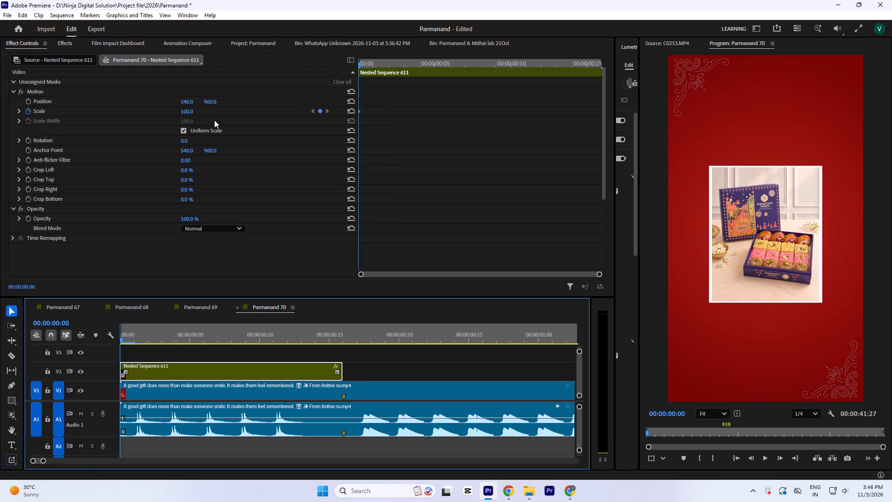
At frame 0, set Nested Sequence 611's Scale to 78 and Position to 542, 982 to fit the smaller photo frame.
left_click_drag(188, 113, 185, 126)
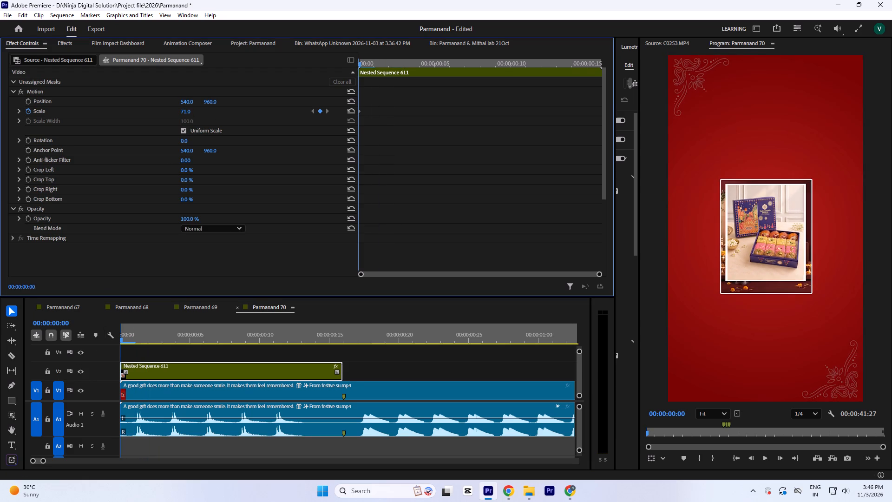
left_click_drag(185, 126, 185, 123)
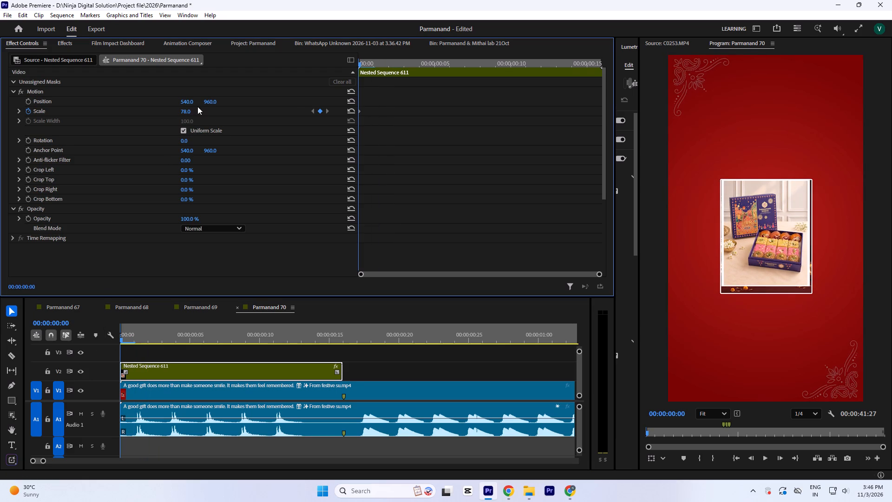
left_click_drag(209, 101, 206, 91)
left_click(184, 99)
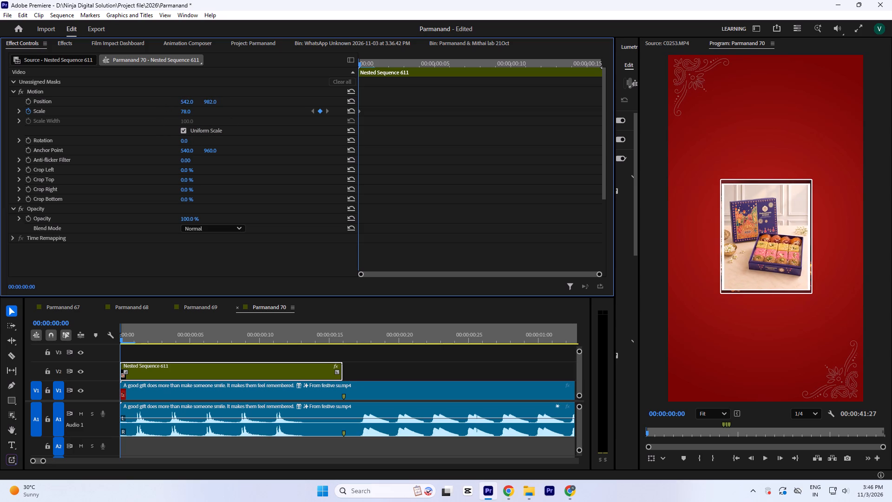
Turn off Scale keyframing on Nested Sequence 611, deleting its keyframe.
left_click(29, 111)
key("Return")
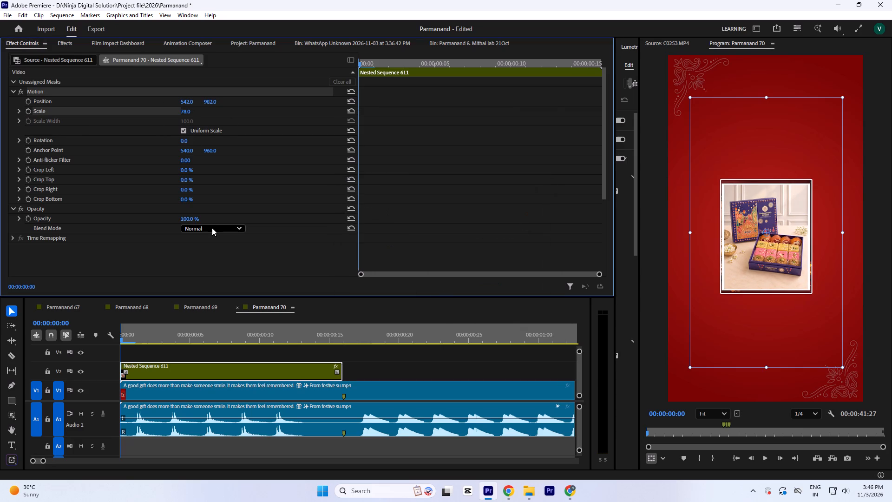
Refine Nested Sequence 611 at frame 0 to a Scale of 84 and a vertical Position of 978, fully covering the framed photo.
left_click(186, 111)
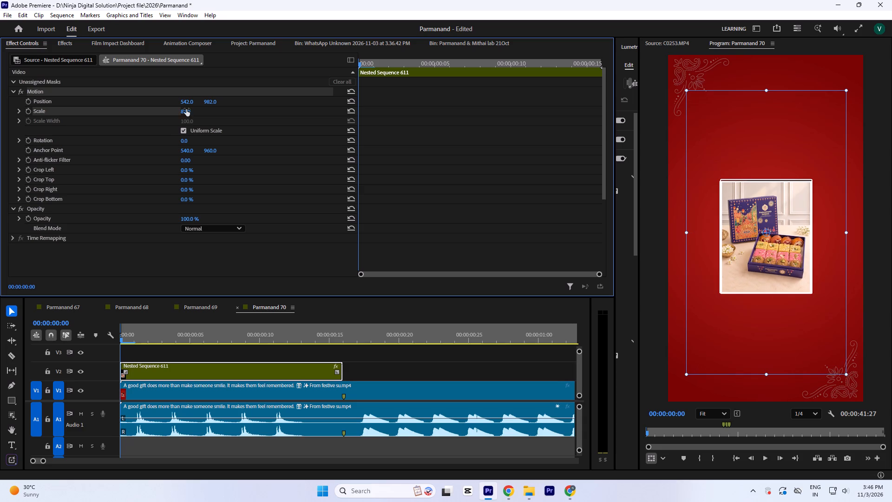
left_click(209, 100)
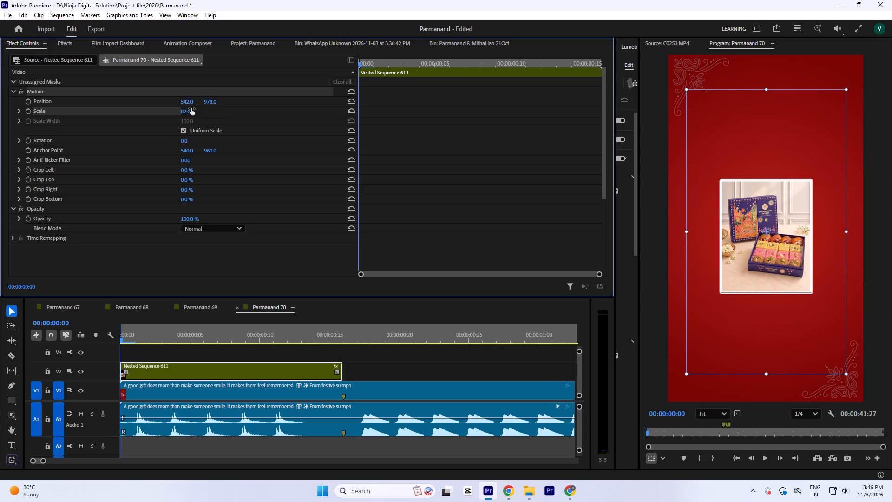
left_click(188, 110)
key("Up")
key("Up")
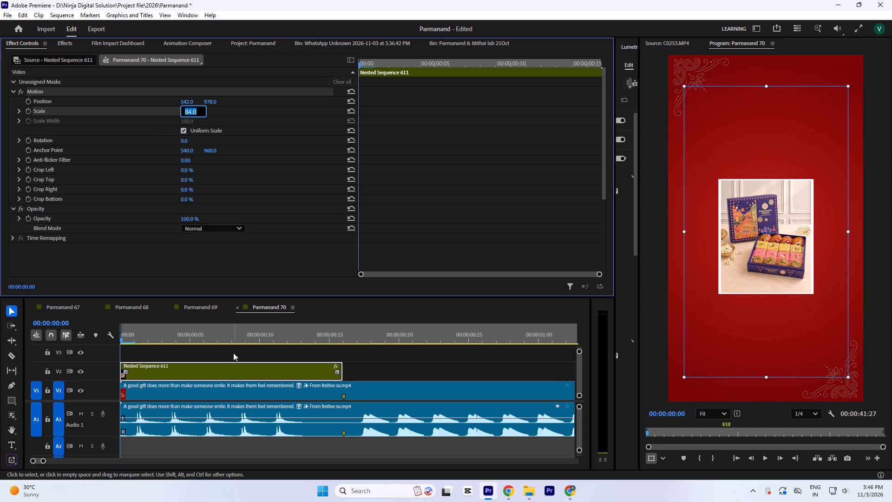
left_click(288, 353)
Save the Parmanand project.
key("ctrl+s")
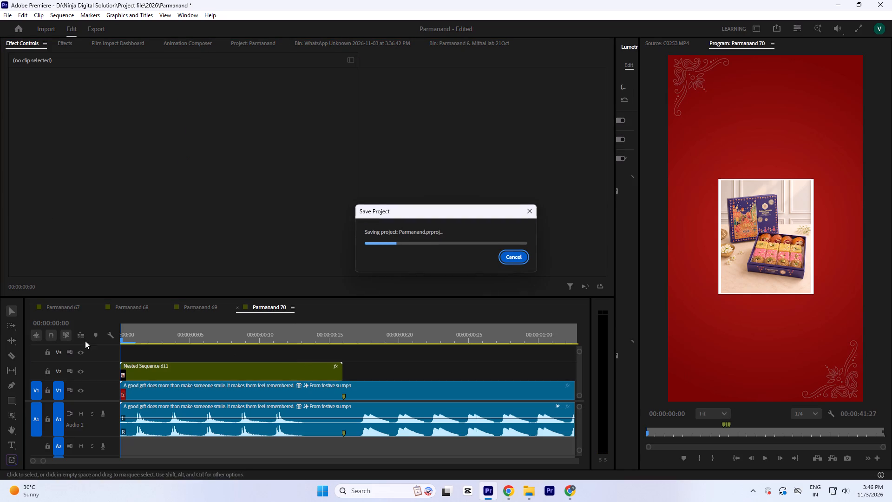
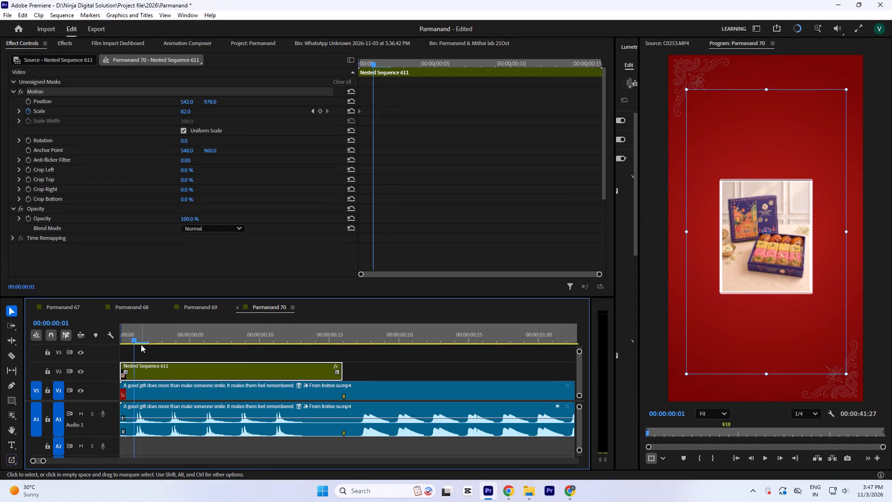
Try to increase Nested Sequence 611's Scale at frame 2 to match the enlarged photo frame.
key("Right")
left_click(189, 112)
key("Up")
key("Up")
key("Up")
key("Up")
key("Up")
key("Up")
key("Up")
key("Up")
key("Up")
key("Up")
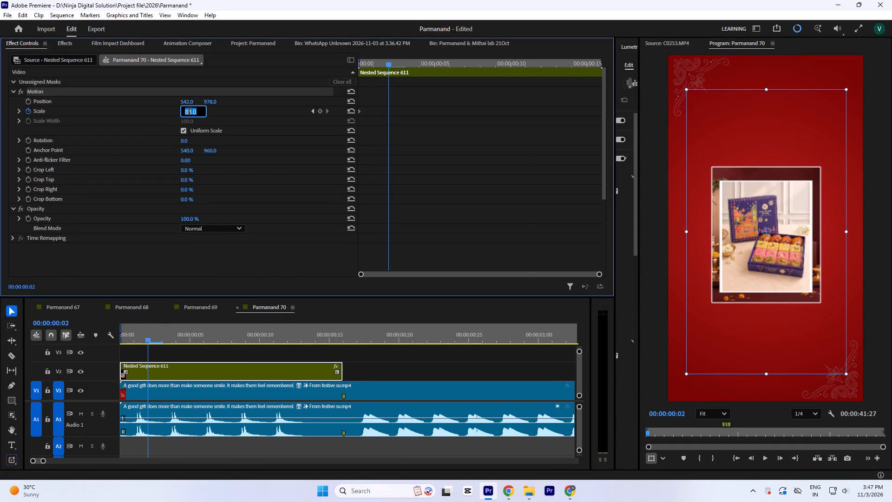
At frame 2, keyframe Nested Sequence 611's Scale to 105 so it fully covers the enlarged framed photo.
left_click_drag(131, 337, 118, 340)
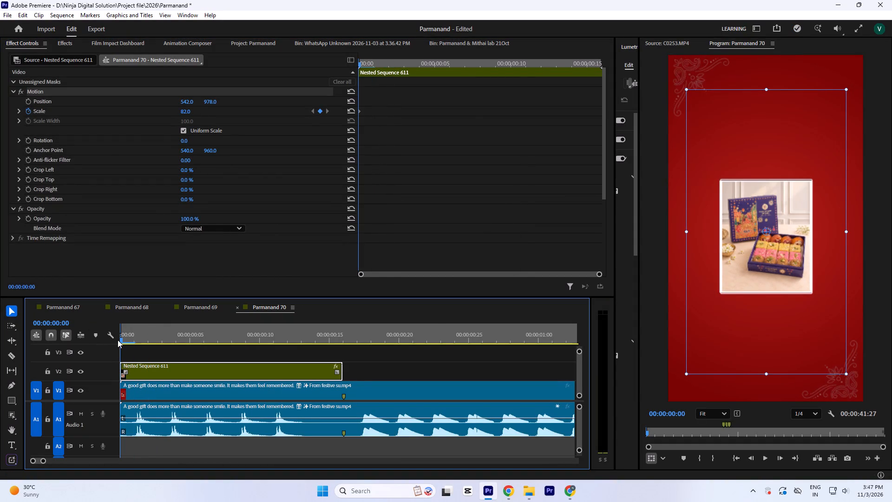
left_click_drag(118, 340, 85, 361)
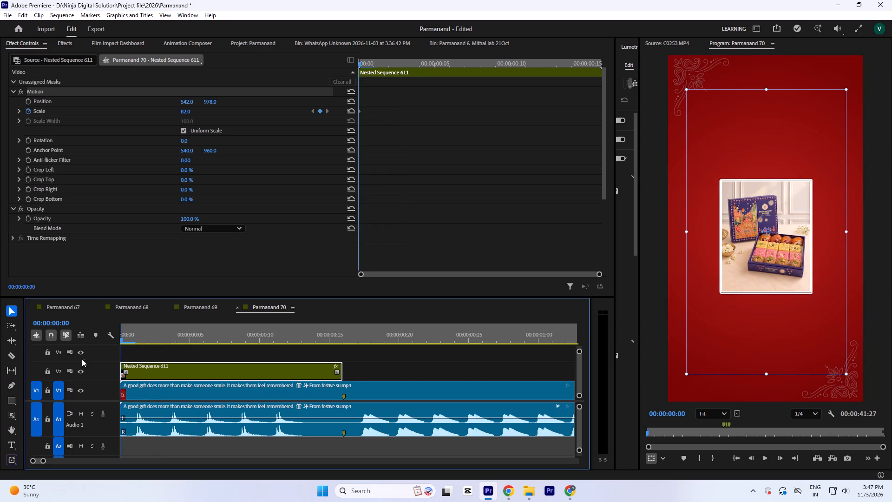
key("Right")
key("Right")
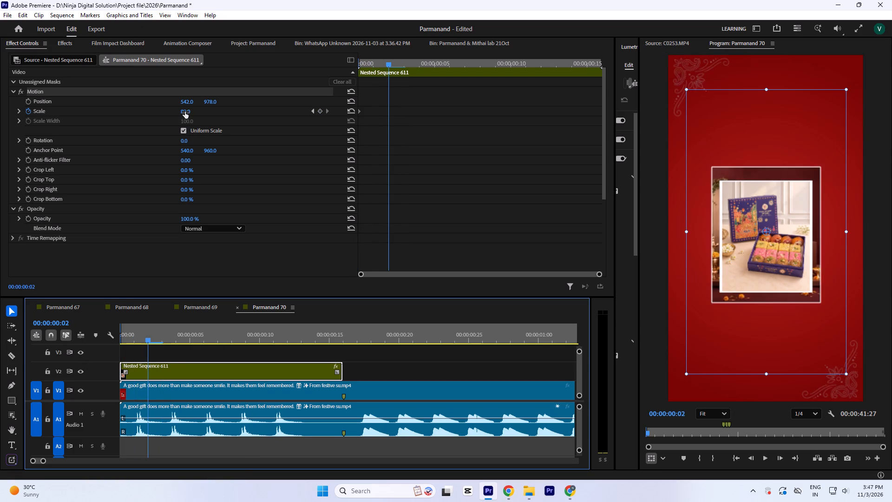
left_click_drag(185, 112, 185, 98)
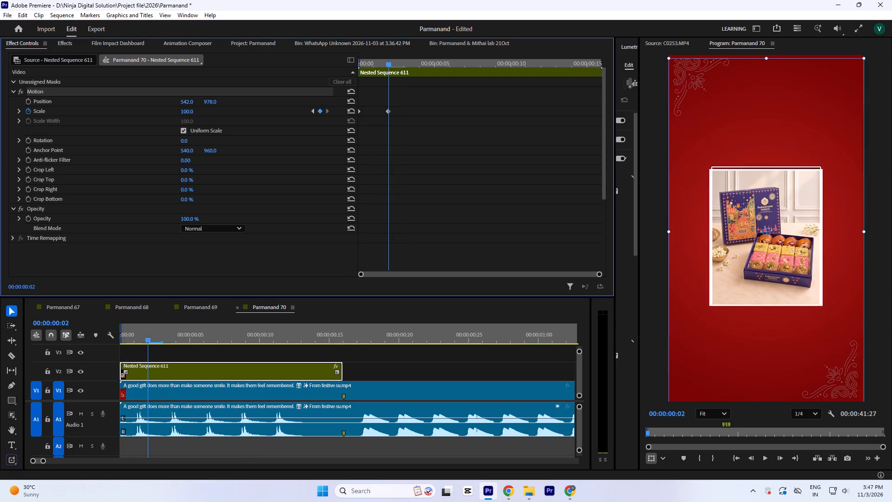
left_click_drag(185, 98, 185, 95)
left_click(204, 346)
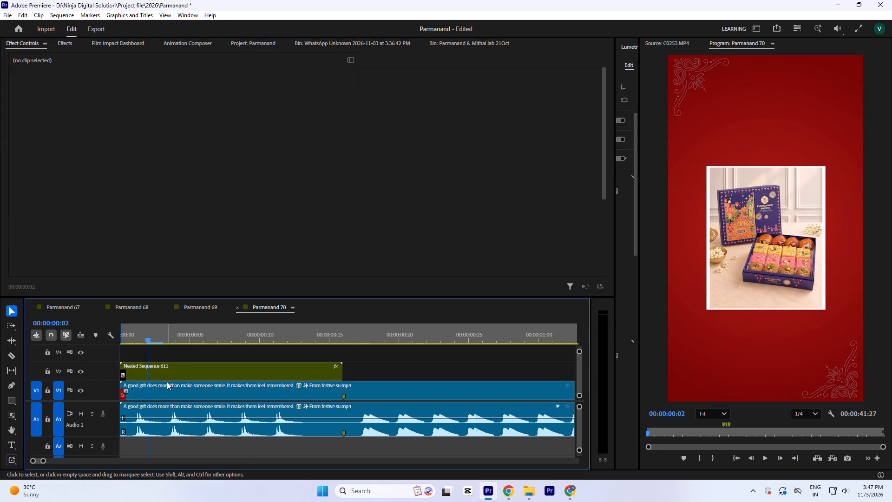
left_click(167, 382)
left_click(178, 371)
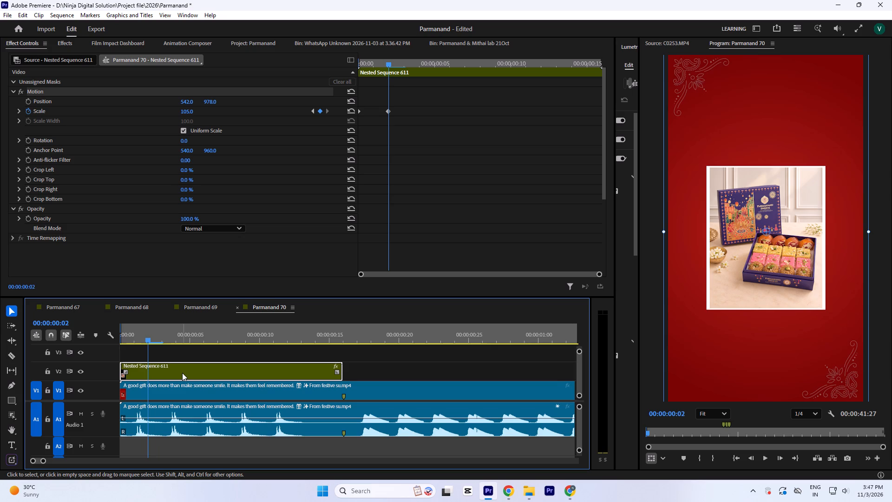
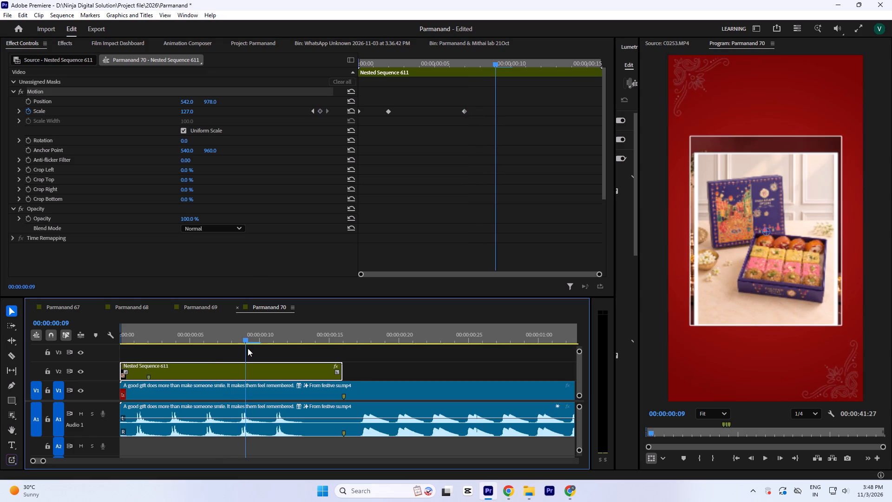
At frame 9, keyframe Nested Sequence 611's Scale to 158 so it fully covers the enlarged framed photo.
left_click_drag(248, 348, 244, 350)
left_click_drag(186, 111, 186, 108)
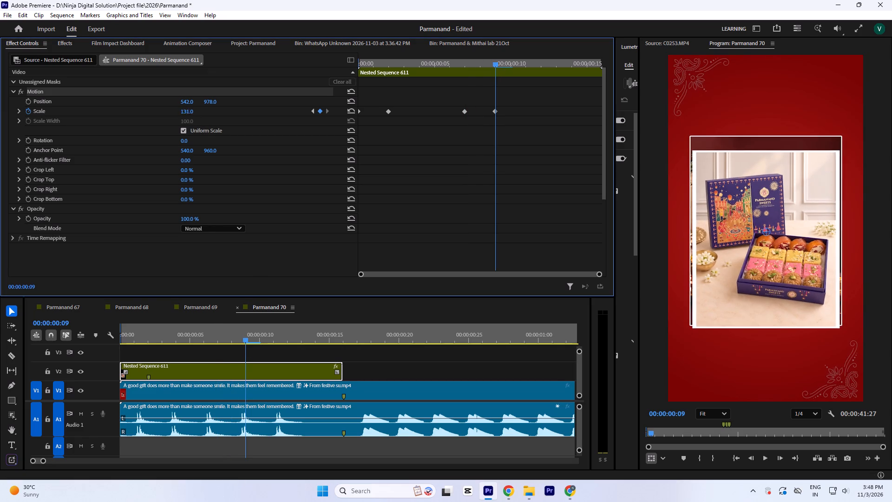
left_click_drag(186, 108, 186, 96)
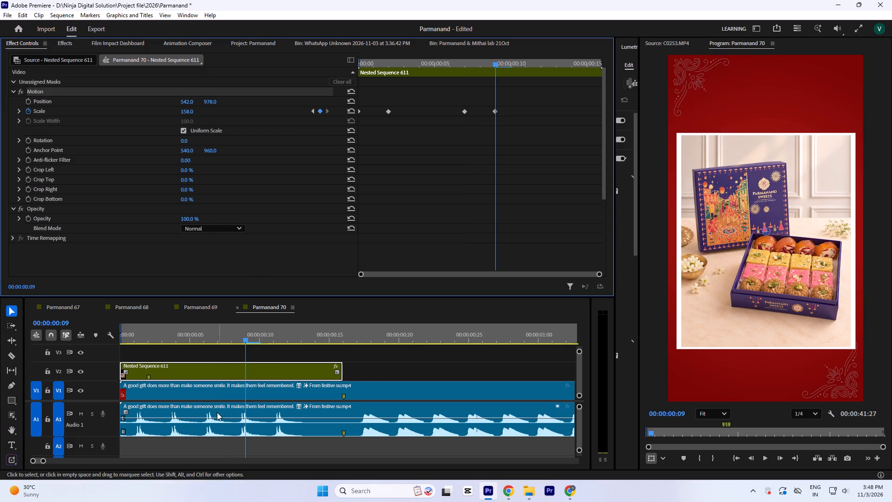
Play the opening repeatedly to check how the gift box image's growth matches the reference photo underneath.
left_click_drag(254, 326, 342, 342)
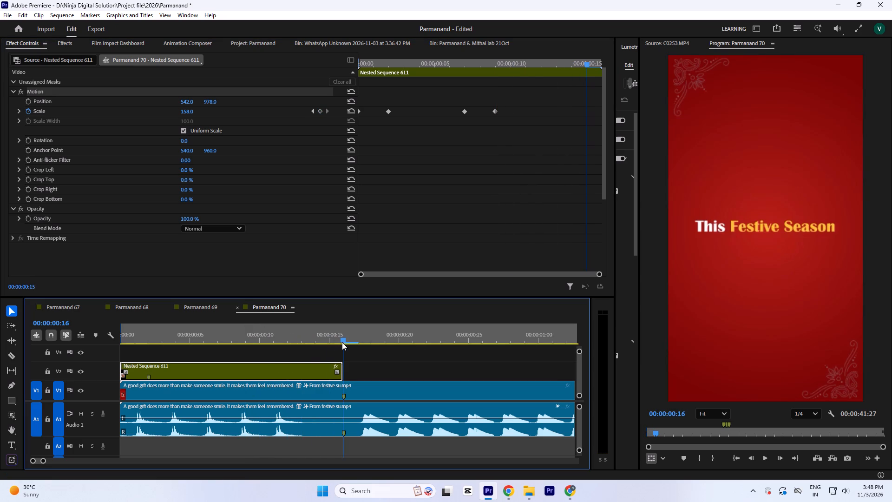
left_click_drag(342, 342, 0, 389)
key("space")
key("space")
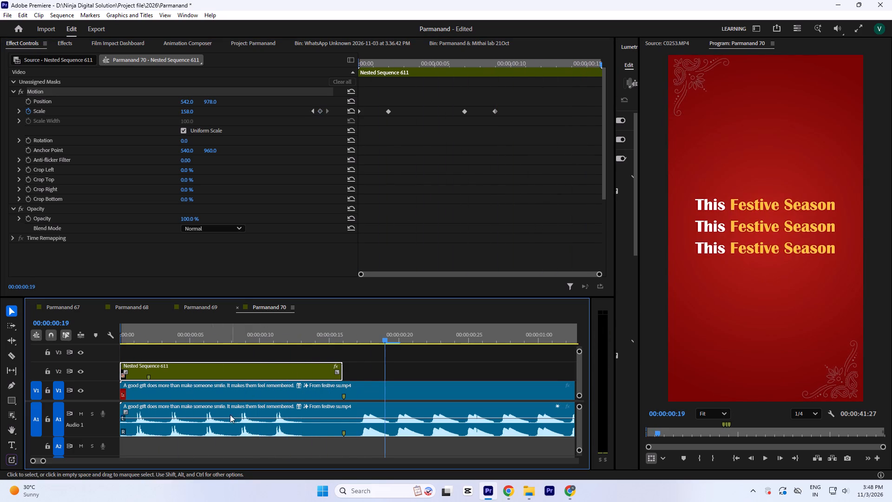
left_click_drag(192, 336, 39, 338)
key("space")
key("space")
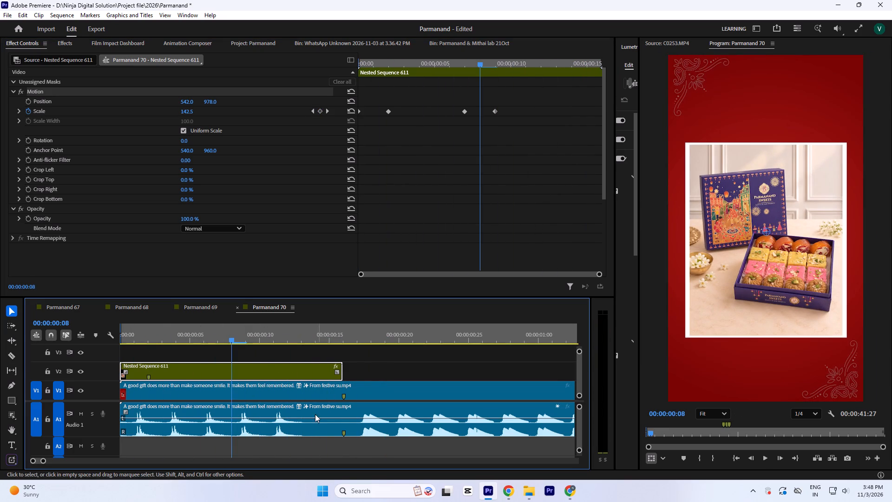
key("space")
key("space")
left_click_drag(308, 331, 89, 339)
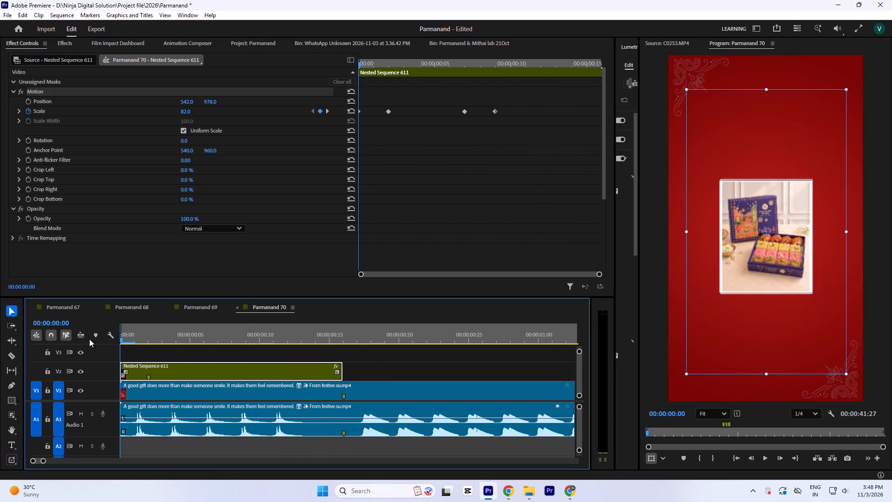
left_click_drag(89, 339, 88, 338)
key("space")
key("space")
left_click_drag(144, 333, 101, 343)
Split the reference video clip on V1 at frame 16, where Nested Sequence 611 ends.
left_click(346, 332)
left_click(328, 390)
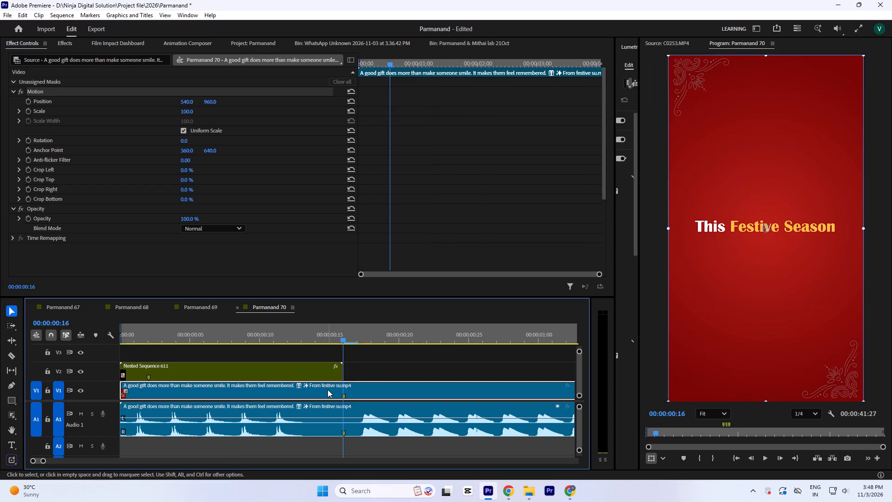
key("k")
Add a frame hold at frame 0 to the first reference video segment on V1.
left_click_drag(184, 342, 54, 350)
right_click(143, 392)
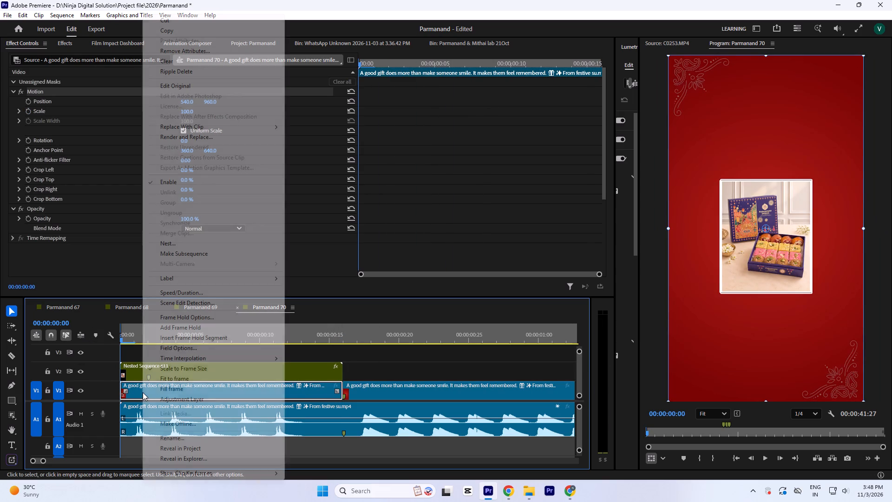
left_click(192, 325)
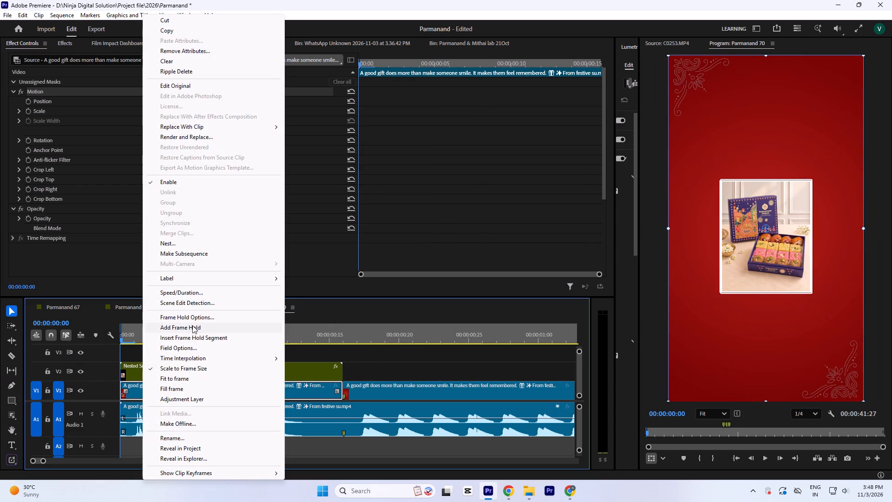
Play back the opening over the frozen background and save the project.
key("space")
key("space")
left_click_drag(204, 334, 39, 340)
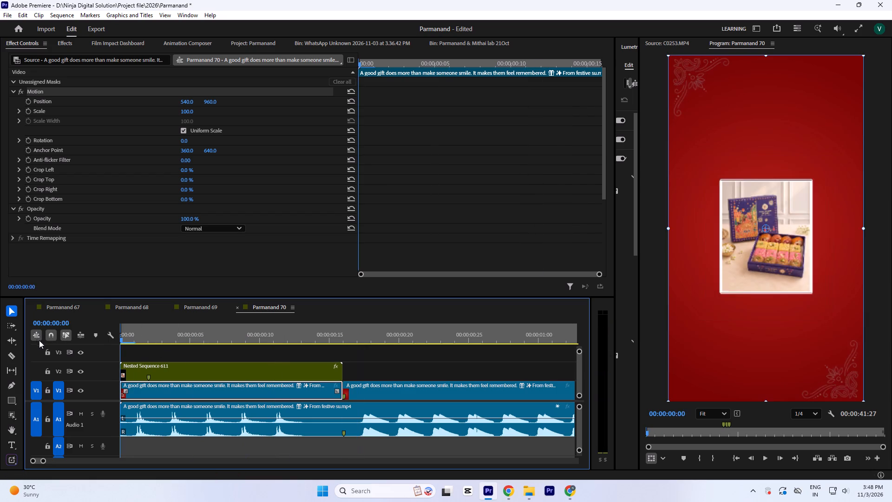
left_click_drag(39, 340, 324, 373)
key("ctrl+s")
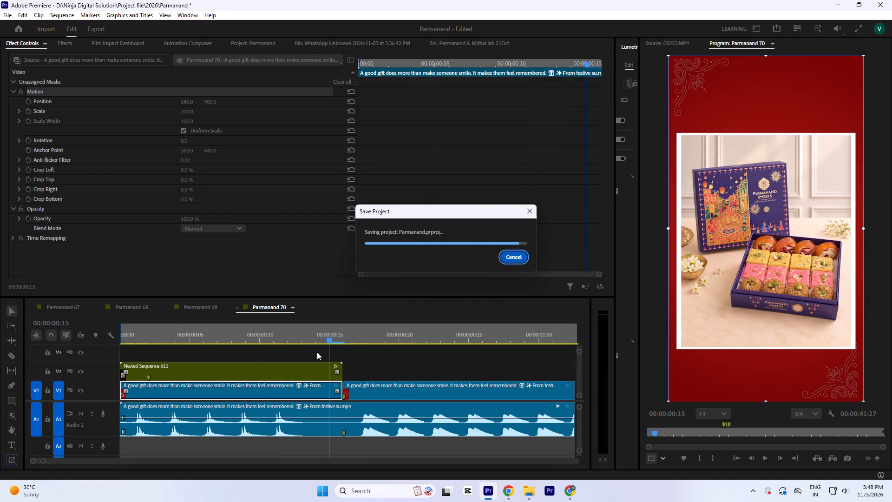
key("Return")
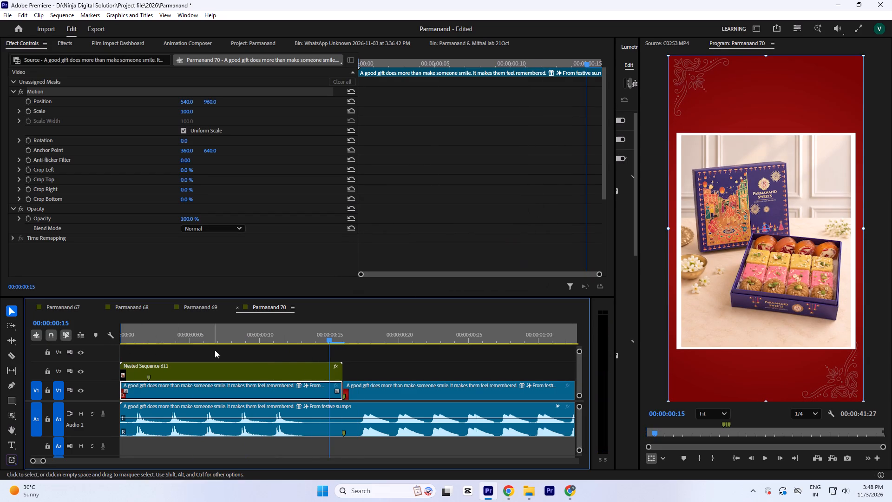
Replay the opening several times to examine the timing of the gift box image's scale animation.
left_click_drag(199, 336, 0, 348)
key("space")
key("space")
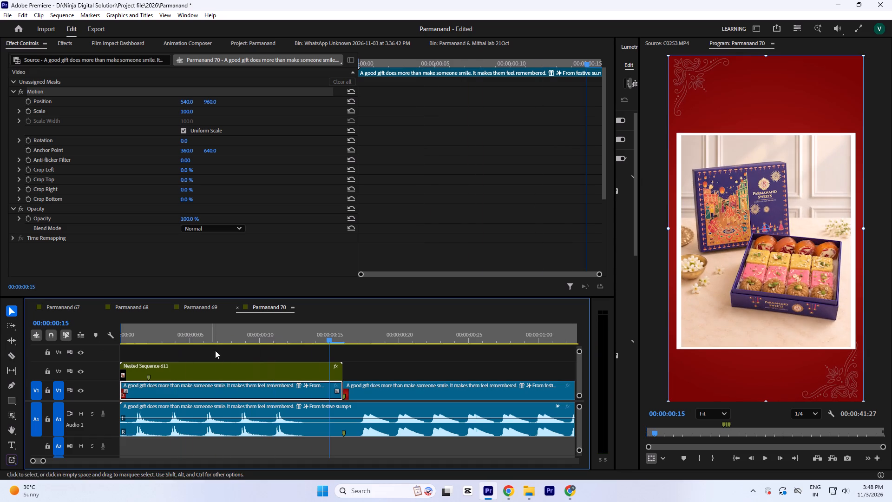
left_click_drag(287, 332, 0, 350)
key("space")
key("space")
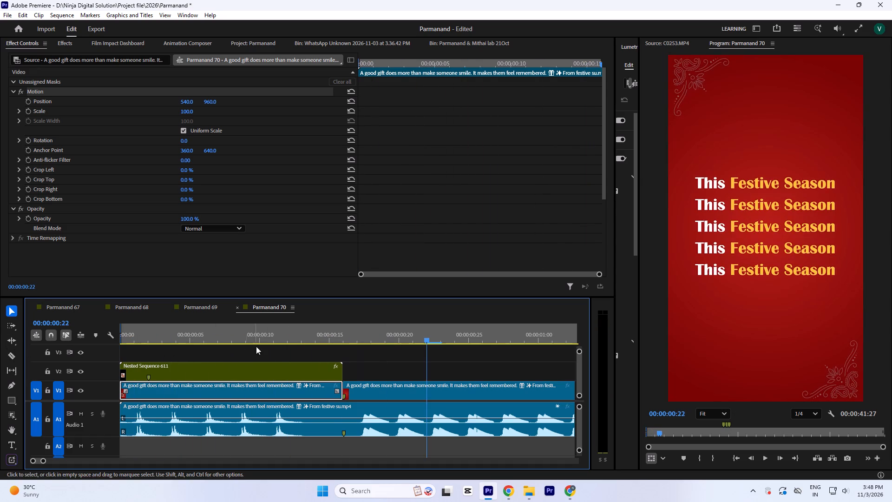
left_click_drag(305, 338, 0, 362)
key("space")
key("space")
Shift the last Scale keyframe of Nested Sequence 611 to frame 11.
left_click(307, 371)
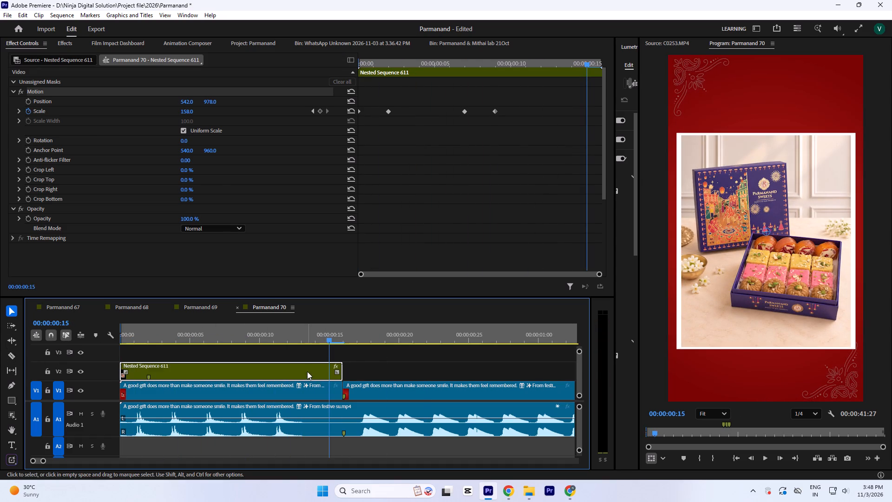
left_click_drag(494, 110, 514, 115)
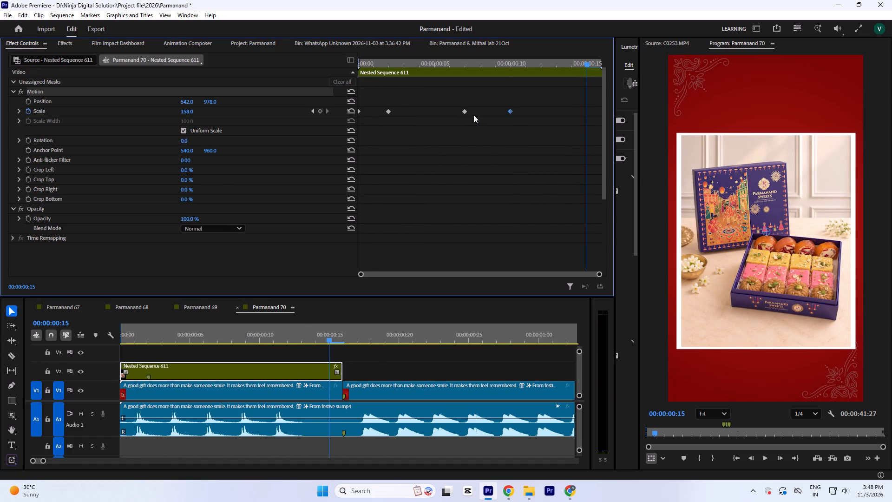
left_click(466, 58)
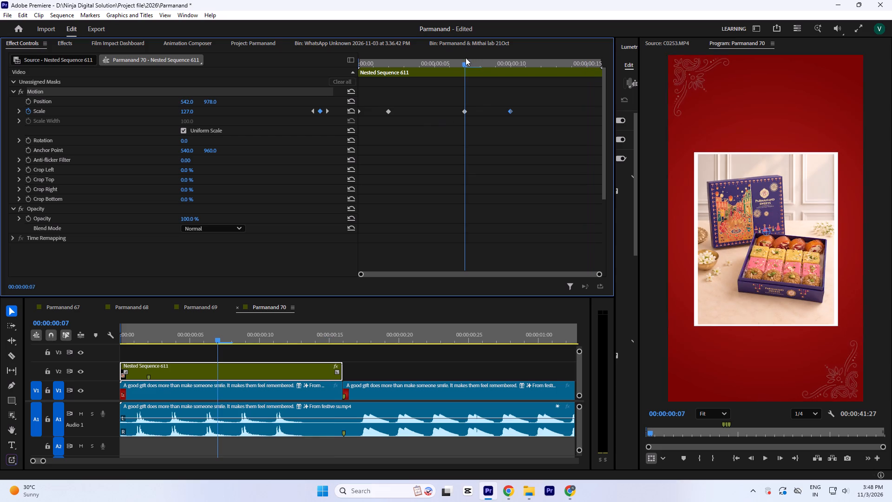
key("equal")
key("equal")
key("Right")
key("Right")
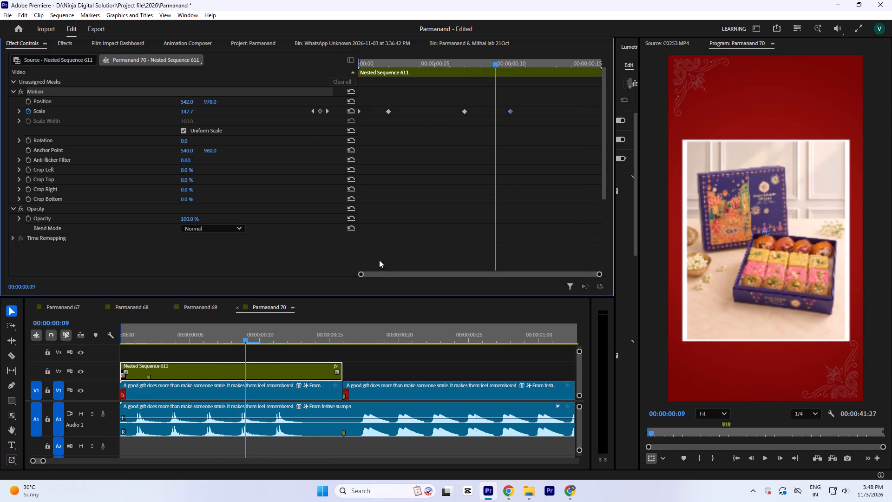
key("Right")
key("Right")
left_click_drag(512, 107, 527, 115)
Move Nested Sequence 611's second Scale keyframe to frame 4.
left_click_drag(382, 57, 299, 59)
key("Right")
key("Right")
key("Right")
key("Right")
left_click_drag(388, 110, 426, 118)
Move Nested Sequence 611's third Scale keyframe to frame 8 and its last one to frame 12.
key("Right")
key("Right")
key("Right")
key("Right")
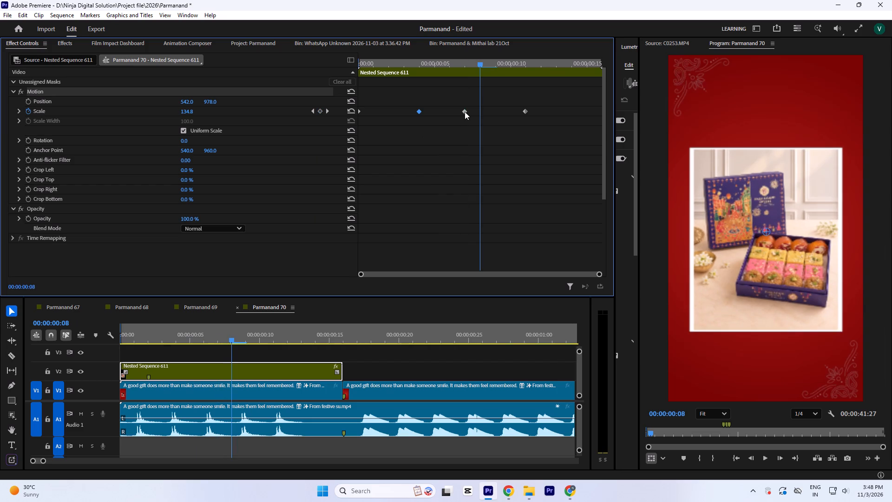
left_click_drag(468, 109, 481, 117)
key("Right")
key("Right")
key("Right")
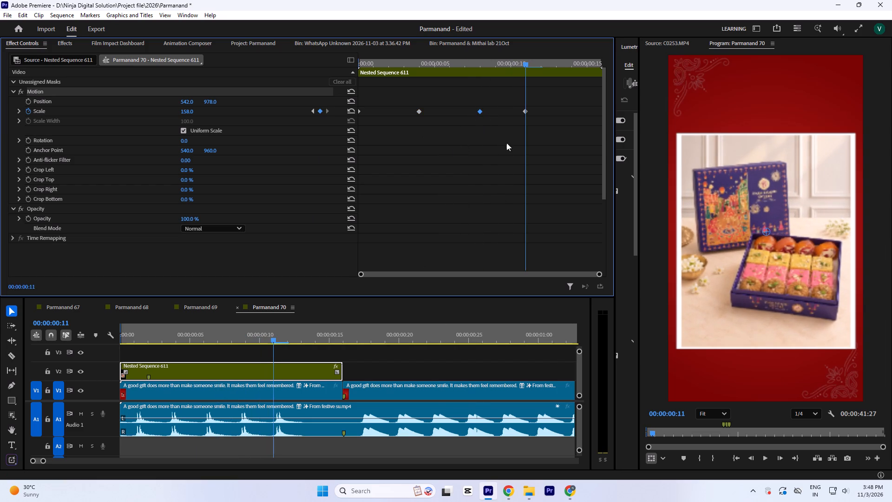
key("Right")
left_click_drag(525, 107, 541, 114)
Preview the retimed scale animation from the start and save the project.
left_click_drag(144, 340, 9, 350)
key("space")
key("space")
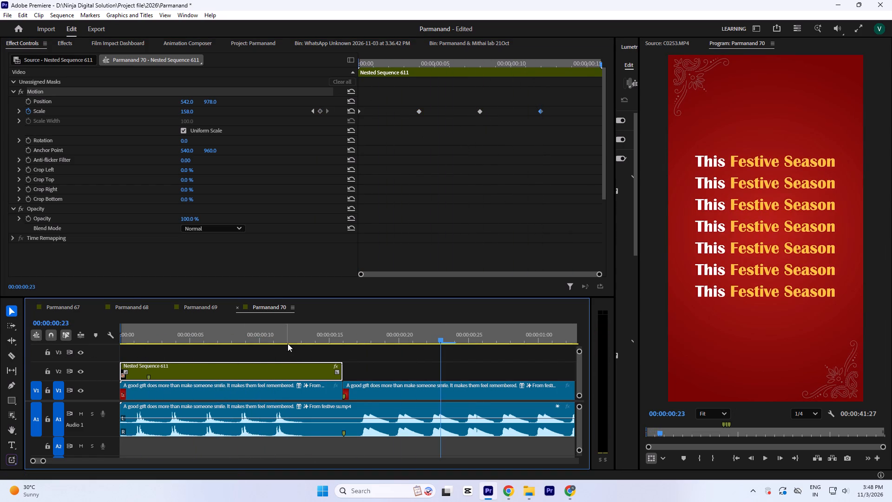
key("ctrl+s")
Play through the sequence from frame 16 onward to find where the next framed photo appears.
key("minus")
key("minus")
key("minus")
key("minus")
key("minus")
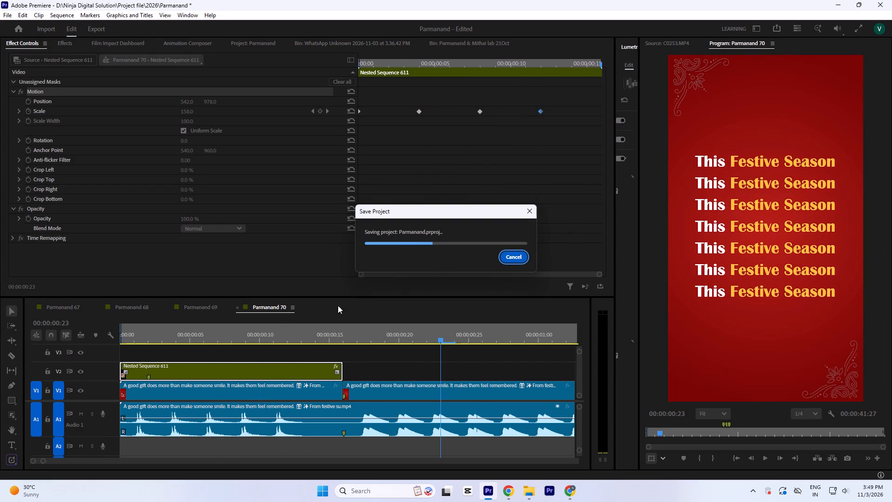
left_click(347, 338)
key("minus")
key("minus")
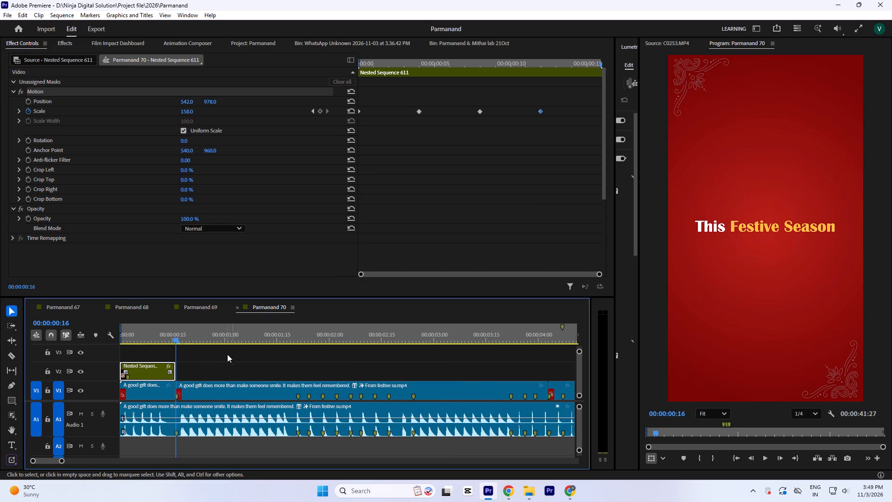
key("space")
type("-")
key("space")
key("space")
key("space")
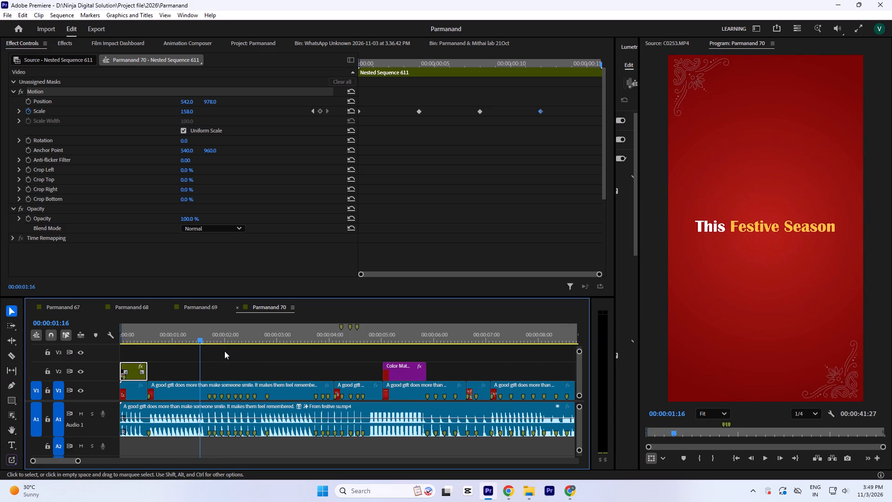
key("space")
key("space")
Save the project.
key("ctrl+s")
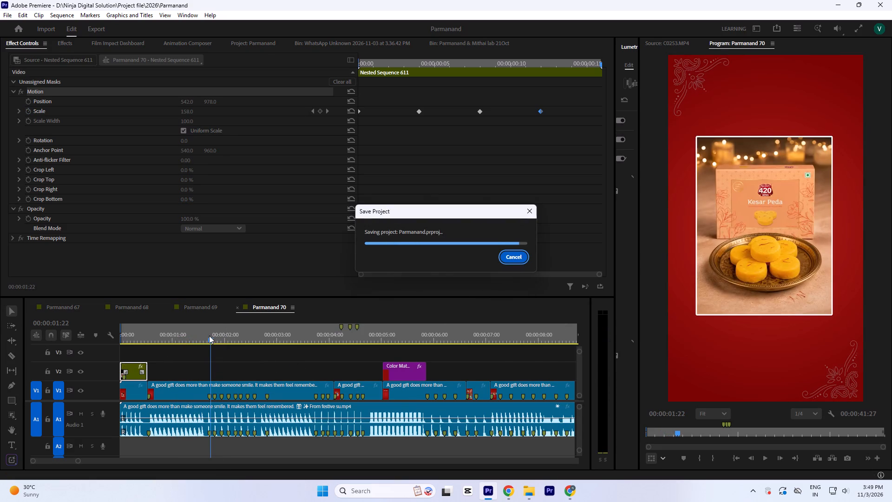
left_click(209, 336)
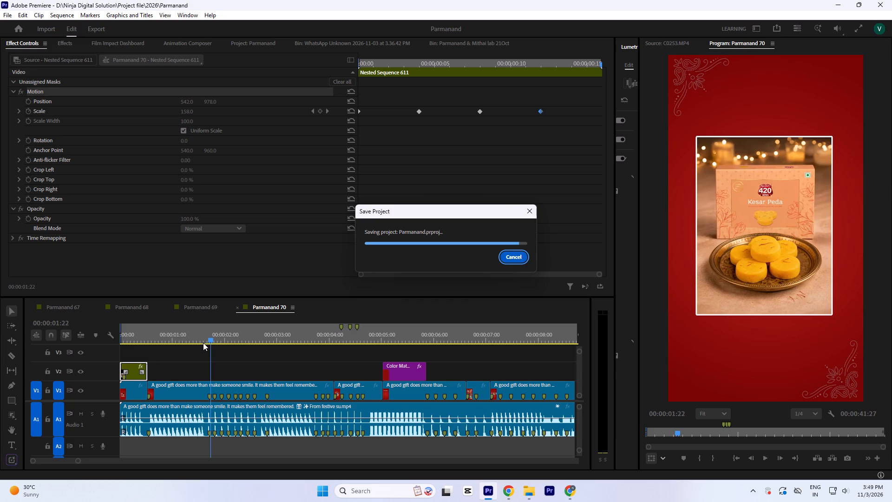
left_click(204, 334)
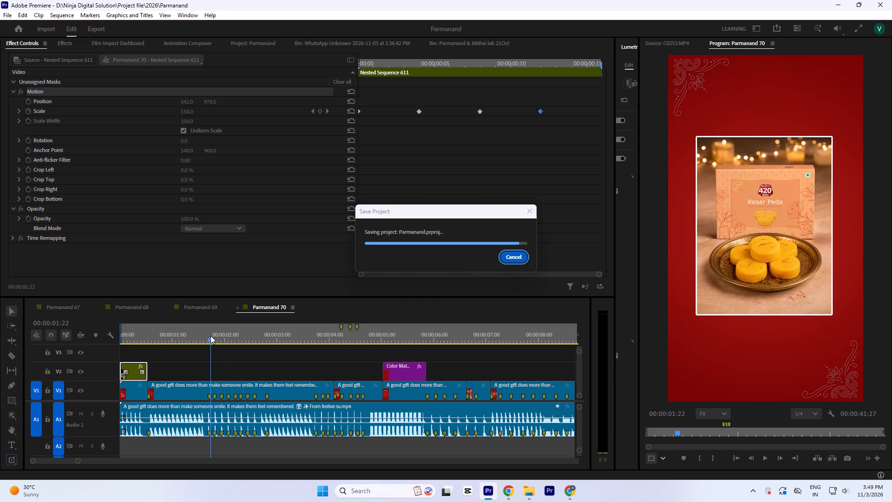
left_click(210, 336)
Place the playhead at 00:00:01:21, where the framed Kesar Peda photo starts.
left_click(206, 337)
key("space")
key("space")
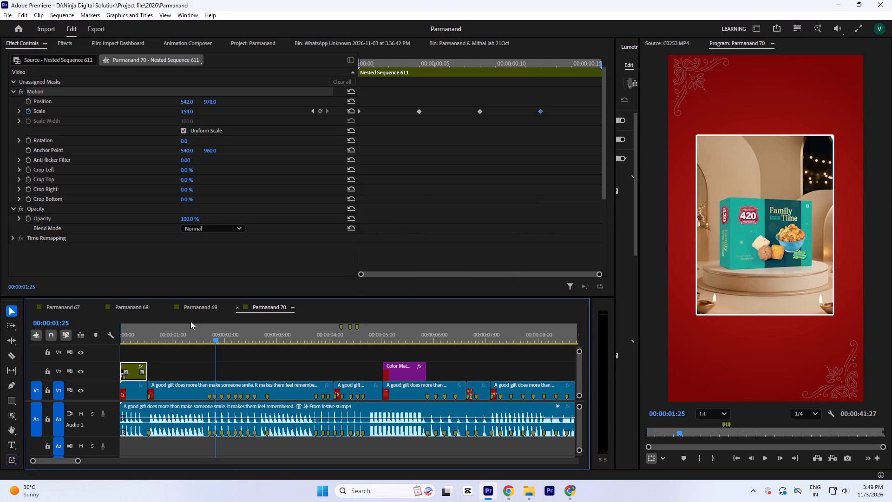
key("equal")
key("equal")
key("equal")
left_click_drag(272, 336, 283, 358)
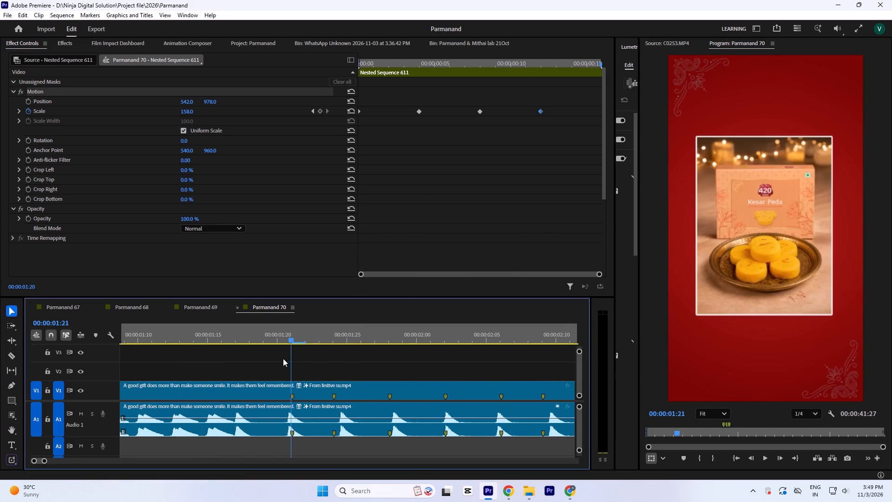
left_click_drag(283, 358, 288, 360)
key("minus")
key("minus")
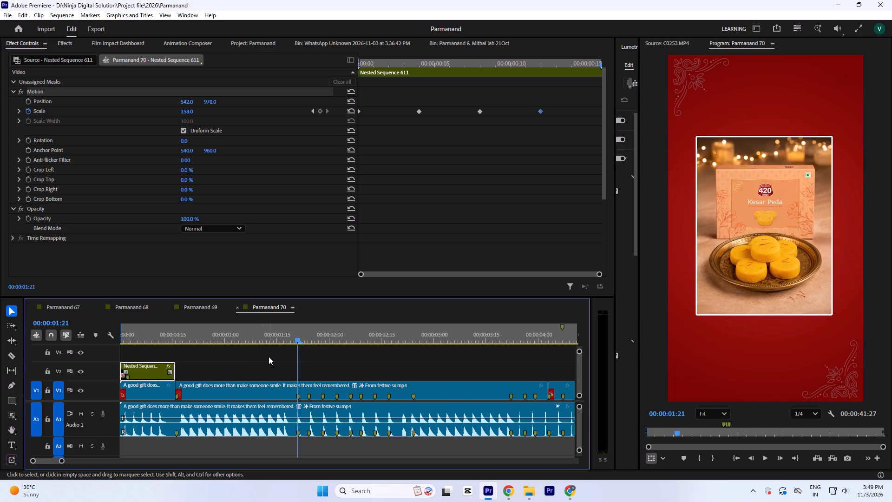
Save the project with the playhead at the Kesar Peda photo.
key("ctrl+s")
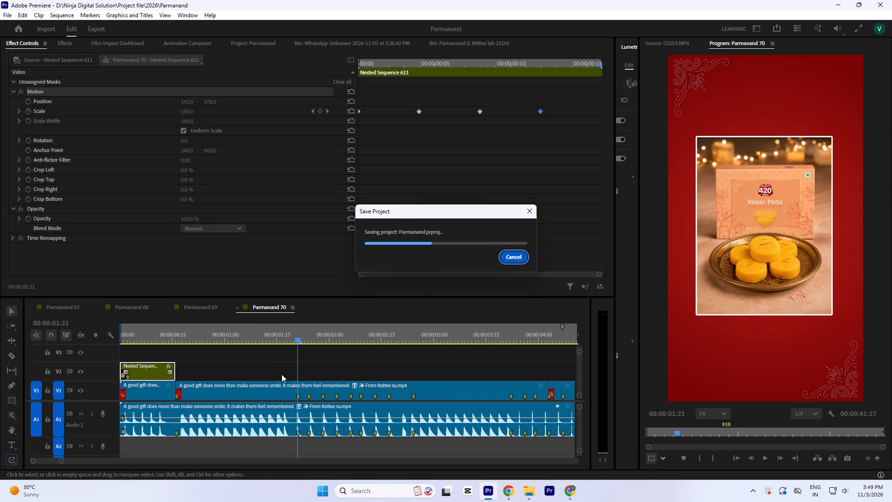
left_click(278, 373)
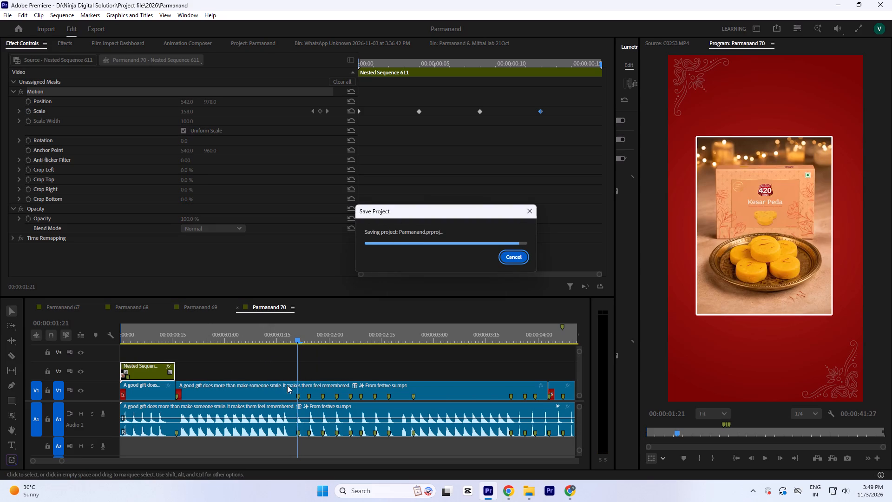
left_click(258, 376)
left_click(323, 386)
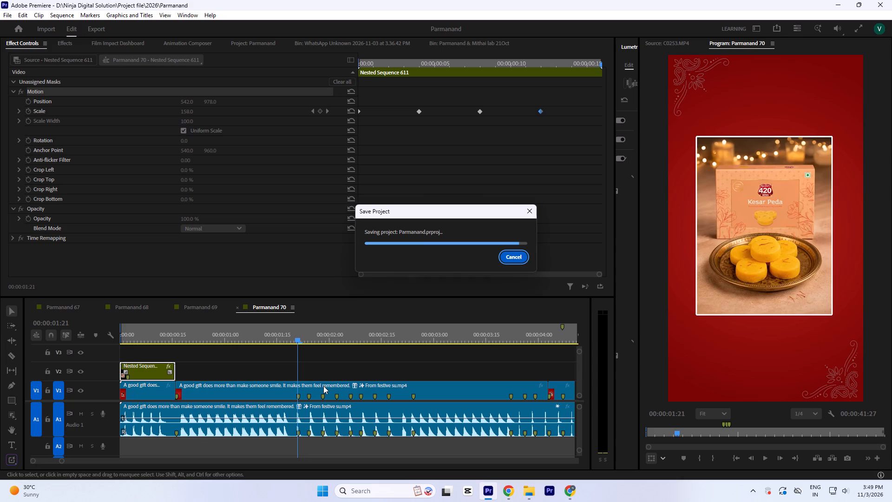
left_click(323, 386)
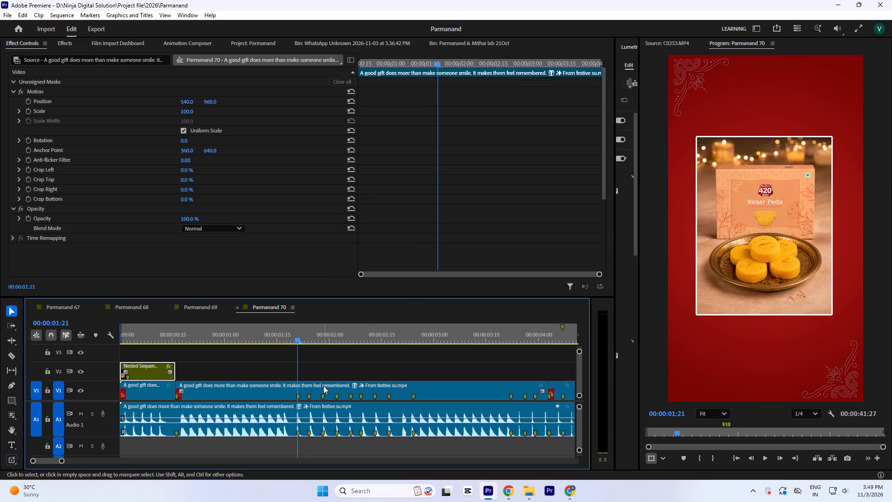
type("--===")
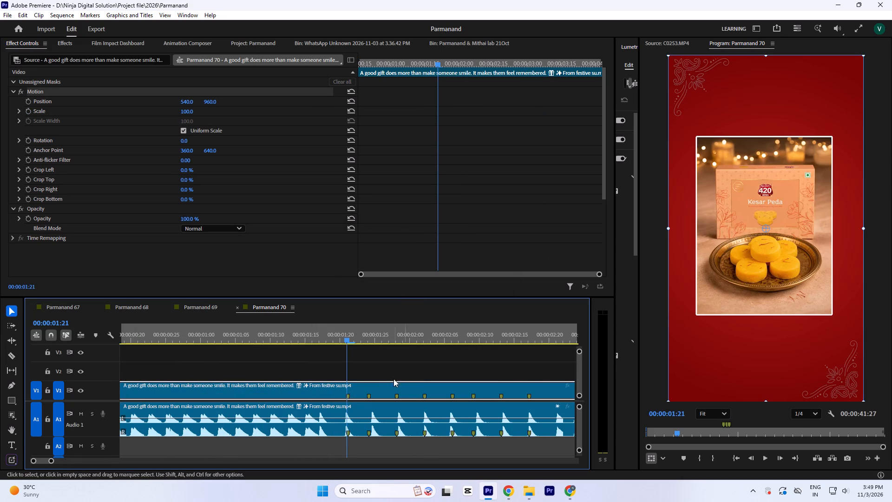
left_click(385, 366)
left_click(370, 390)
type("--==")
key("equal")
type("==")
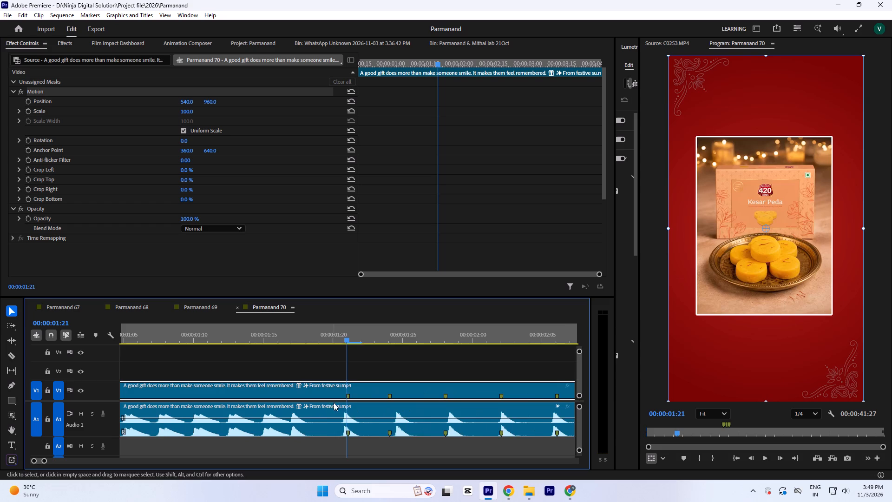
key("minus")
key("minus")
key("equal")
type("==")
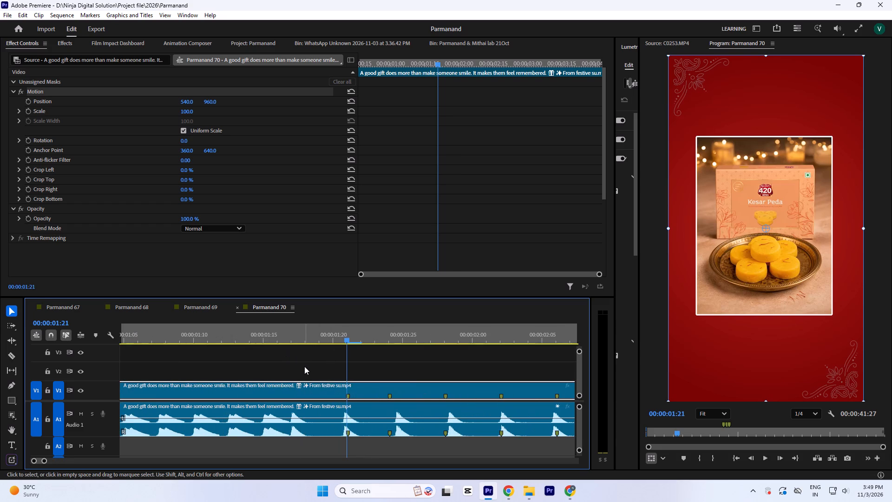
Examine the cut between 00:00:01:20 and 00:00:01:21 frame by frame to verify where the framed Kesar Peda photo starts.
key("Left")
key("Right")
left_click(337, 333)
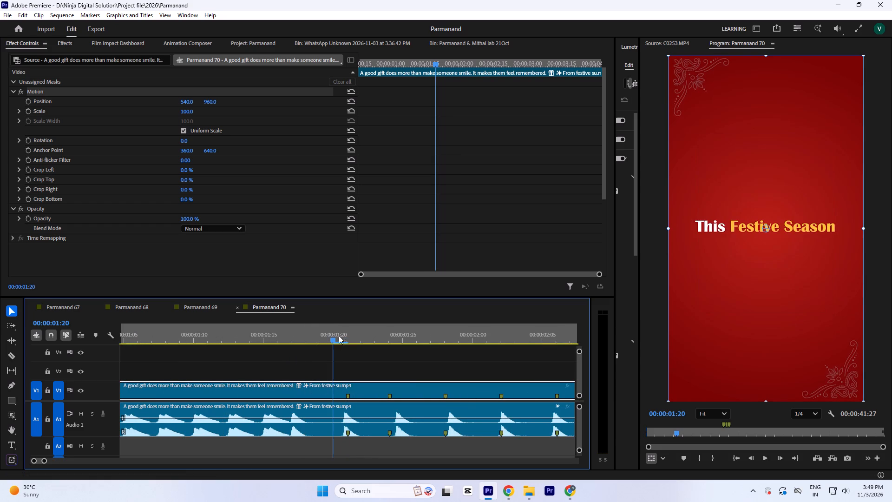
left_click(345, 337)
key("Left")
key("Right")
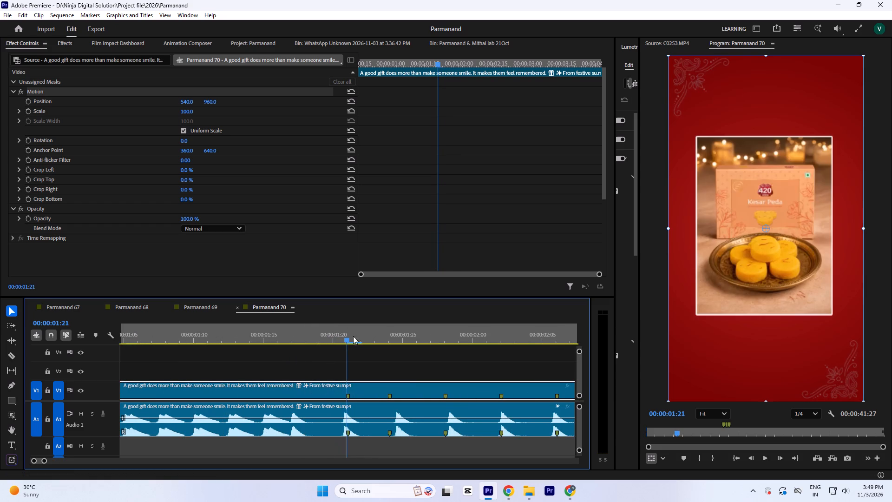
left_click_drag(338, 334, 345, 388)
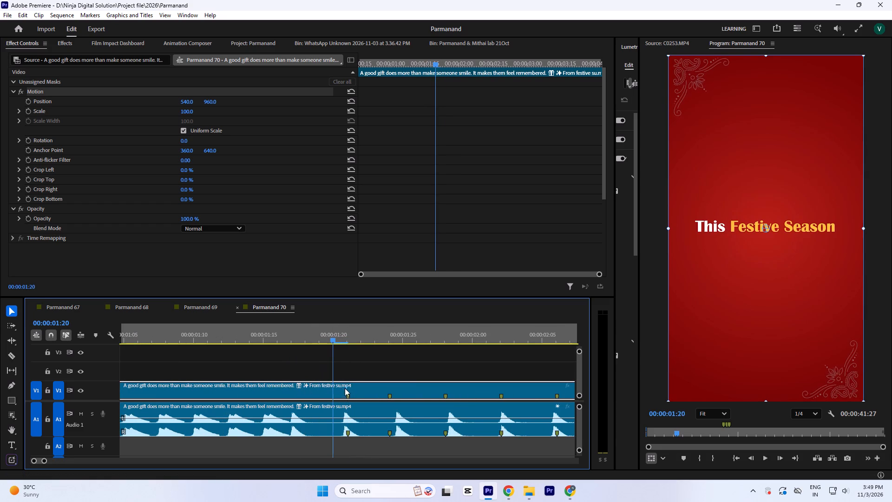
left_click_drag(345, 388, 345, 390)
left_click(334, 330)
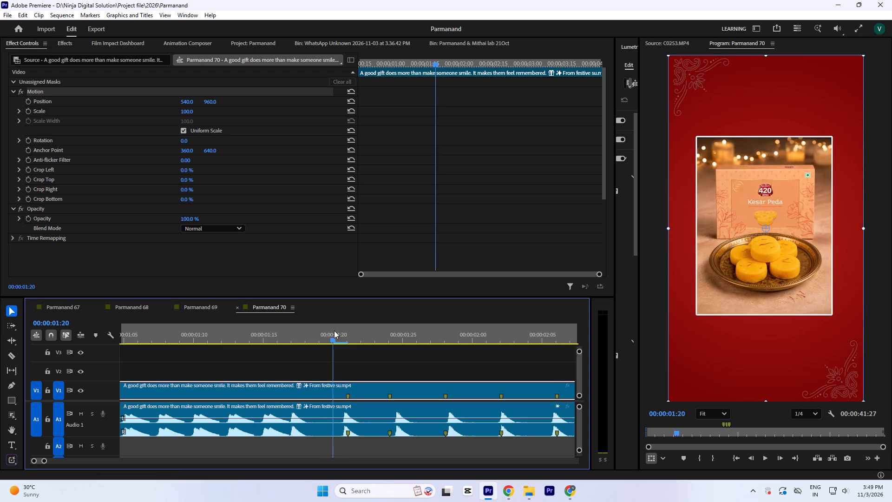
left_click(349, 336)
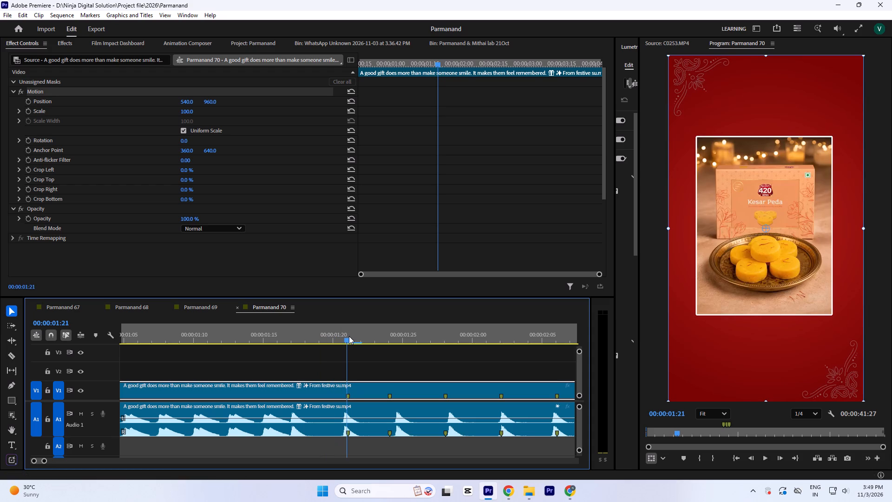
key("Left")
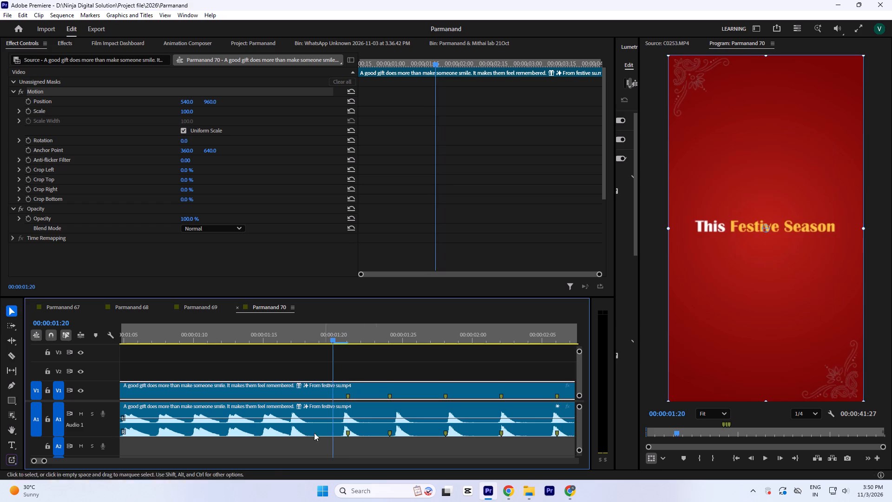
key("Right")
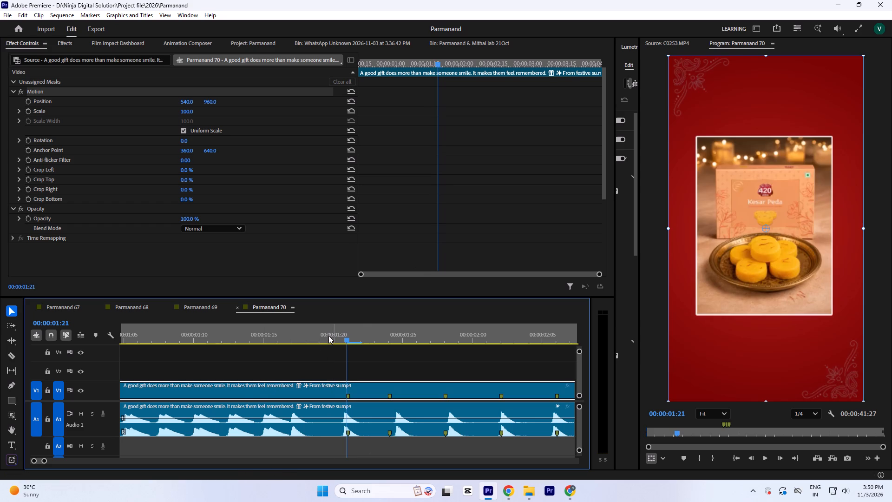
left_click(328, 336)
key("Right")
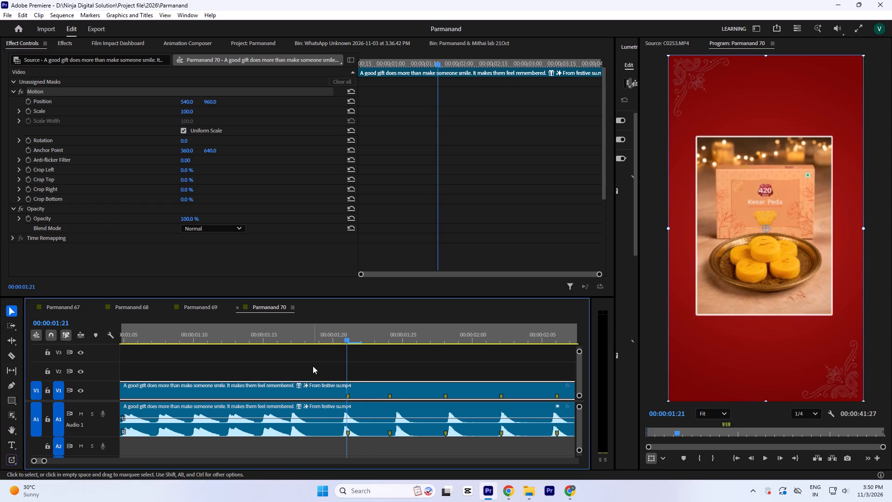
Play the reference reel from 00:00:01:21 to review the run of framed photos up to the next text screen.
left_click(352, 336)
key("minus")
key("minus")
key("minus")
key("space")
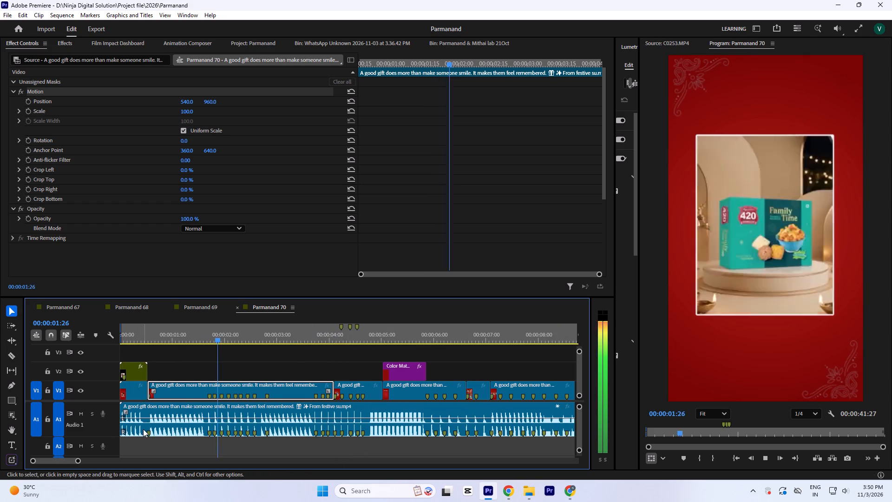
key("space")
Return the playhead to 00:00:01:21, the first frame of the framed Kesar Peda photo.
key("equal")
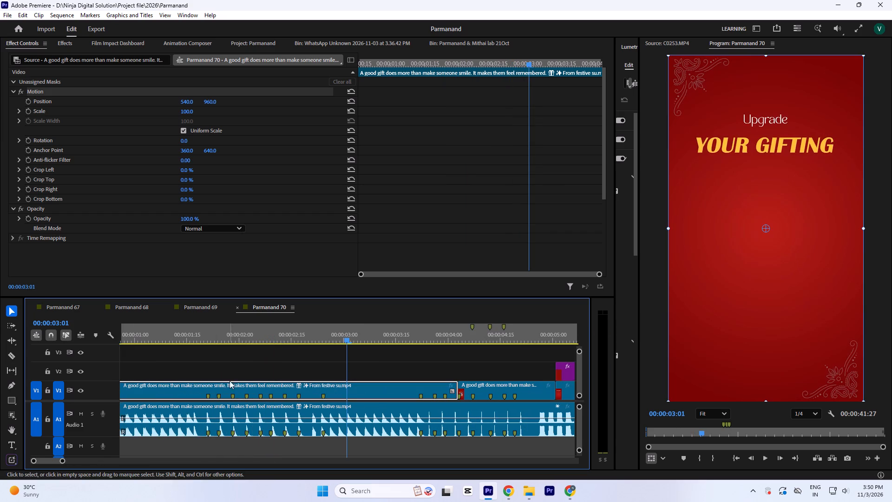
left_click(209, 331)
key("equal")
key("equal")
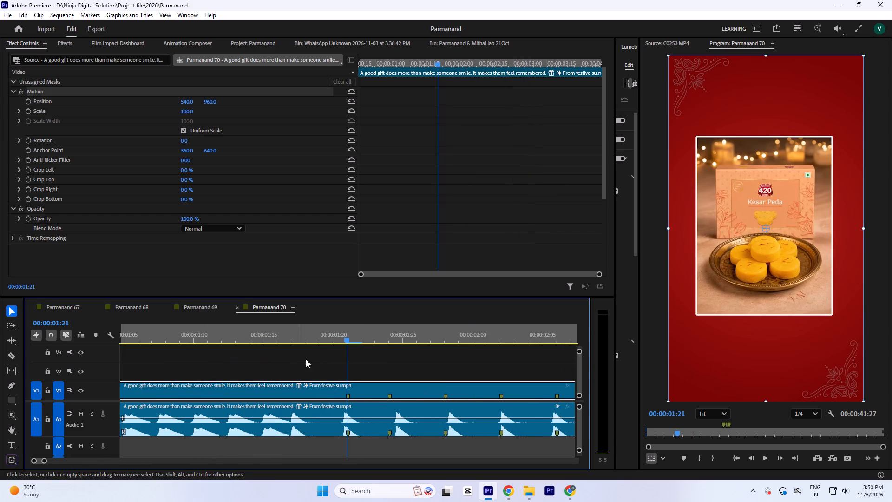
left_click(334, 334)
left_click(352, 330)
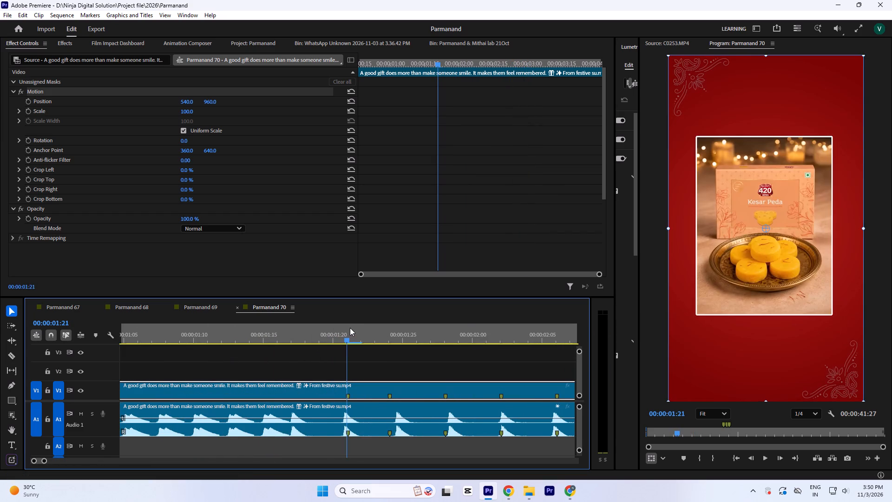
type("--")
key("equal")
key("equal")
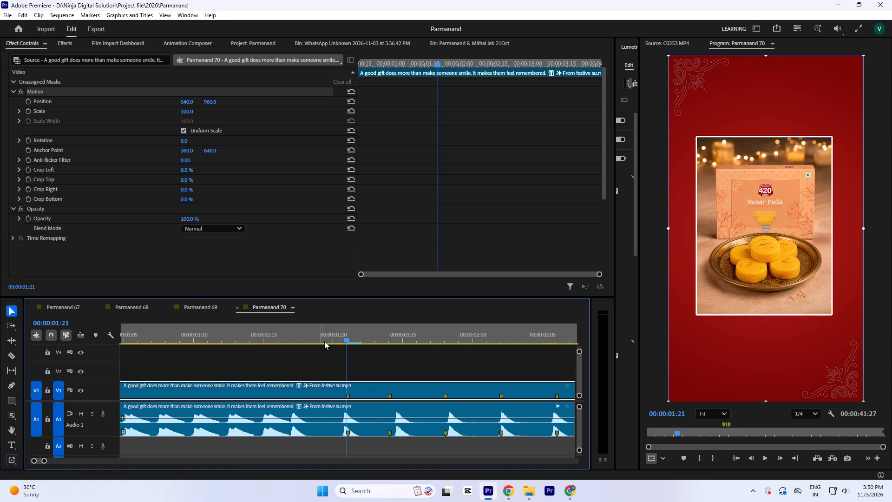
left_click(338, 336)
left_click(348, 334)
key("minus")
key("minus")
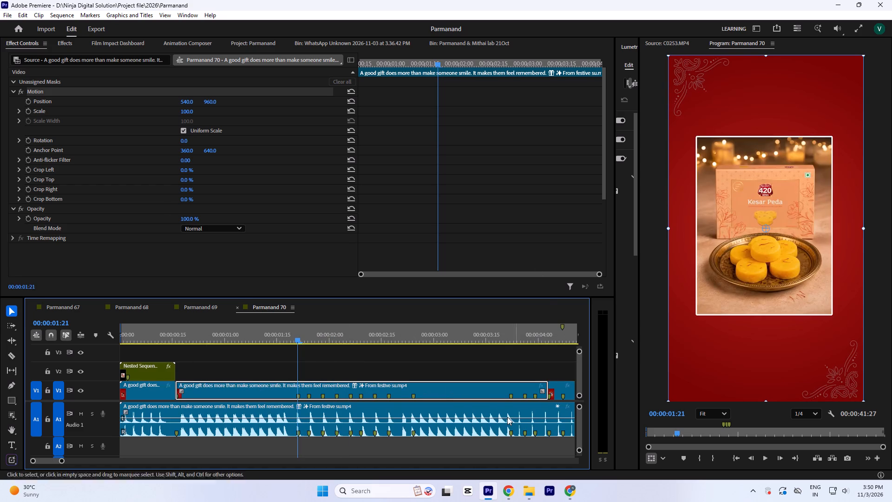
key("equal")
key("equal")
key("equal")
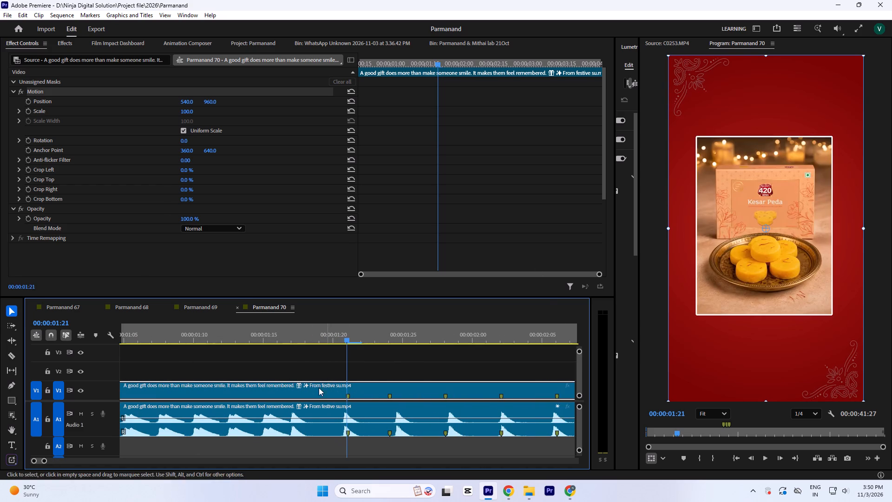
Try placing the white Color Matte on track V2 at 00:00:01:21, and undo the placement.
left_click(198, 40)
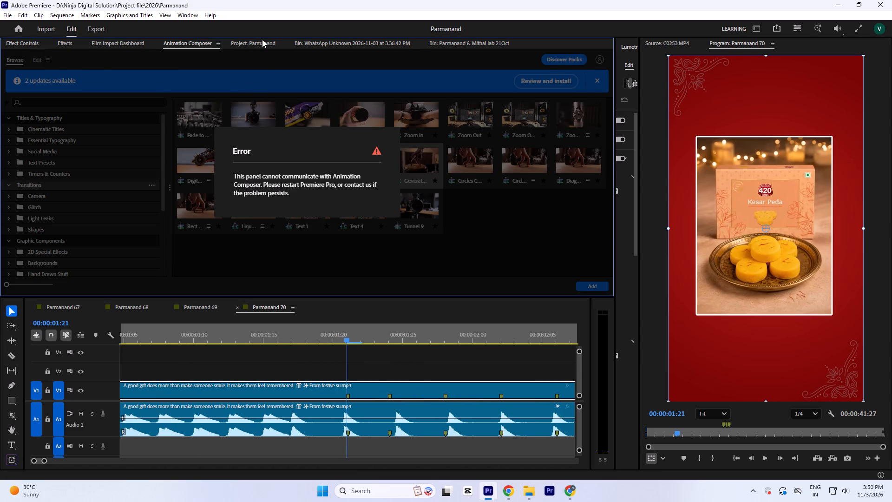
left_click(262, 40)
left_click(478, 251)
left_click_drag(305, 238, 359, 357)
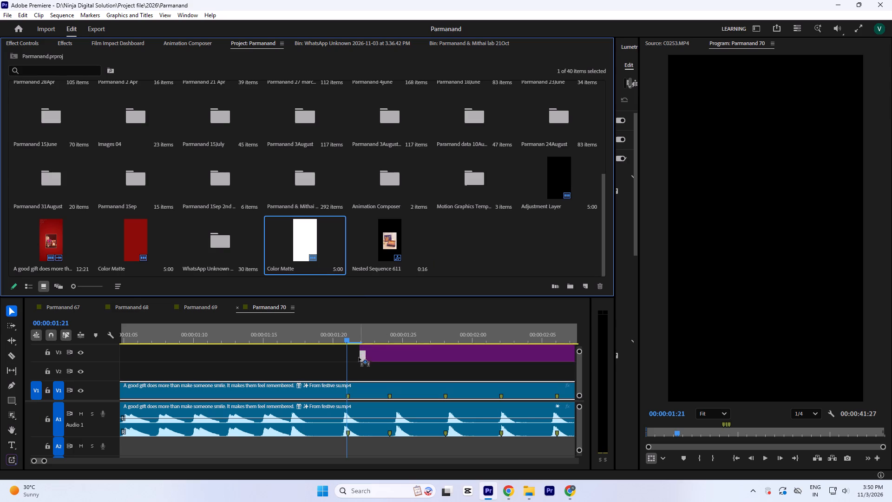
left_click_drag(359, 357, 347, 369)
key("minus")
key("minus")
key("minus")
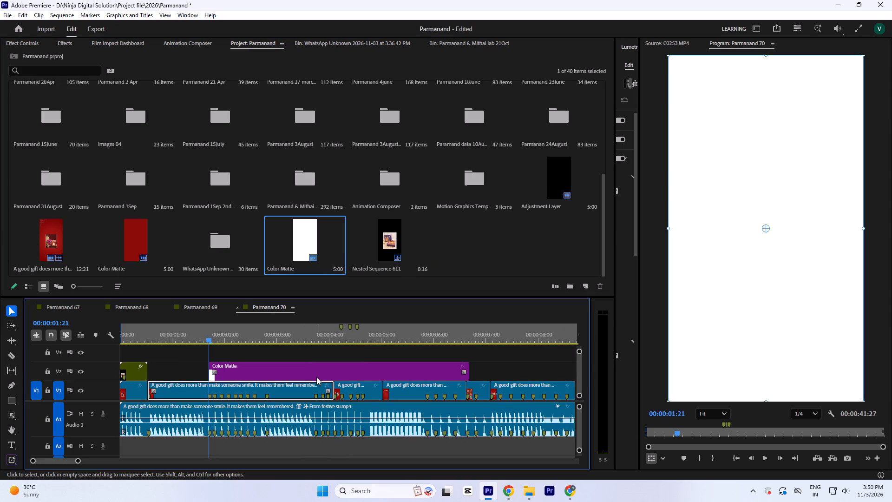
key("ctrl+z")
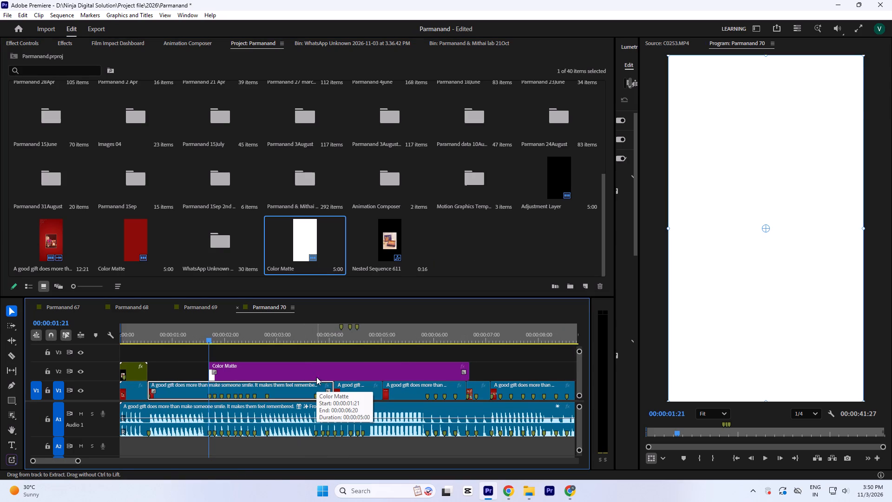
Place the white Color Matte on the empty track V3 with its start aligned to 00:00:01:21.
left_click_drag(289, 234, 272, 341)
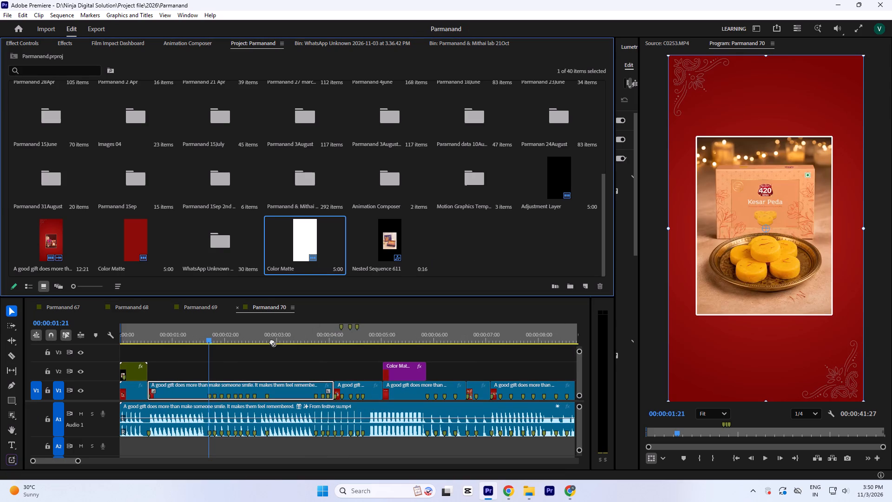
left_click_drag(272, 341, 212, 359)
key("equal")
key("equal")
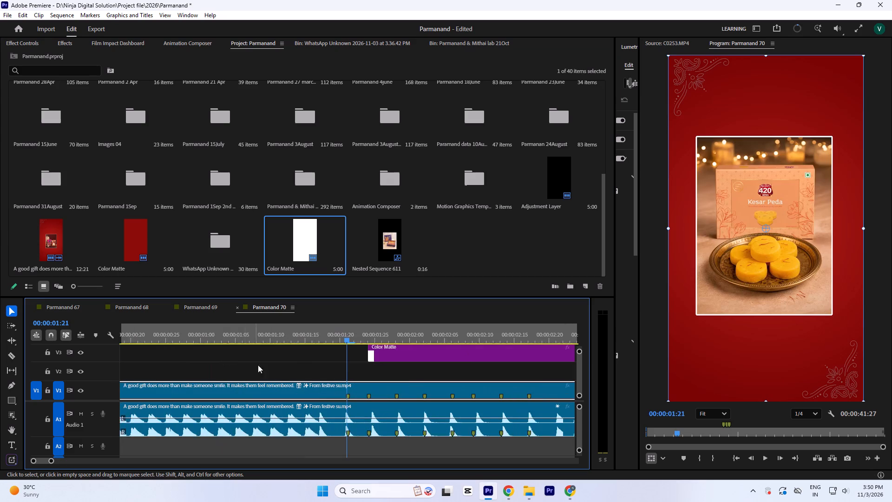
key("equal")
left_click_drag(415, 352, 374, 354)
Shorten the white matte on V3 so it ends at about 00:00:02:13, clear of the existing red matte on V2.
key("minus")
key("minus")
key("minus")
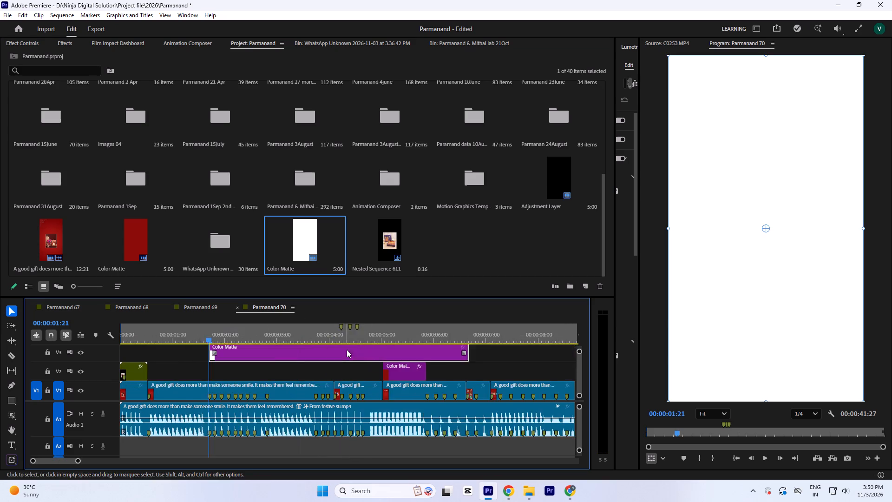
key("minus")
left_click_drag(295, 355, 183, 360)
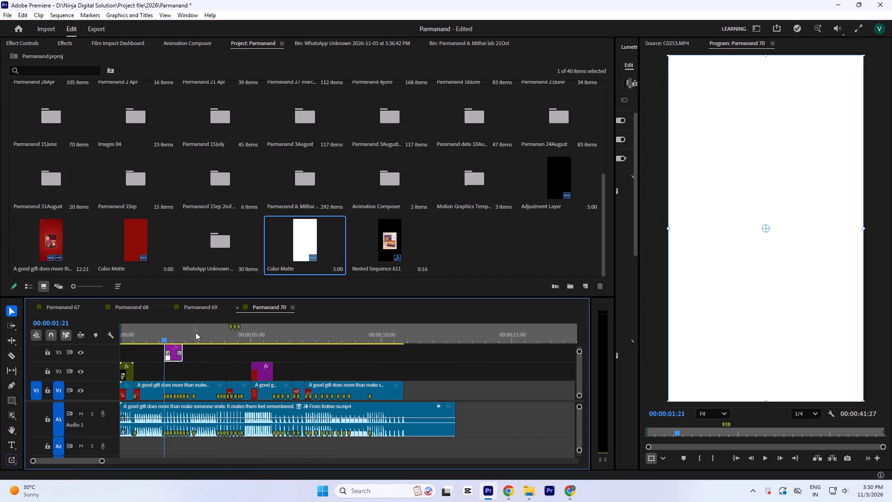
Move the white matte down to track V2 and extend its end to 00:00:02:24, where the run of framed photos ends.
left_click(196, 332)
left_click_drag(194, 334, 190, 339)
key("equal")
key("equal")
key("equal")
left_click_drag(353, 324, 381, 369)
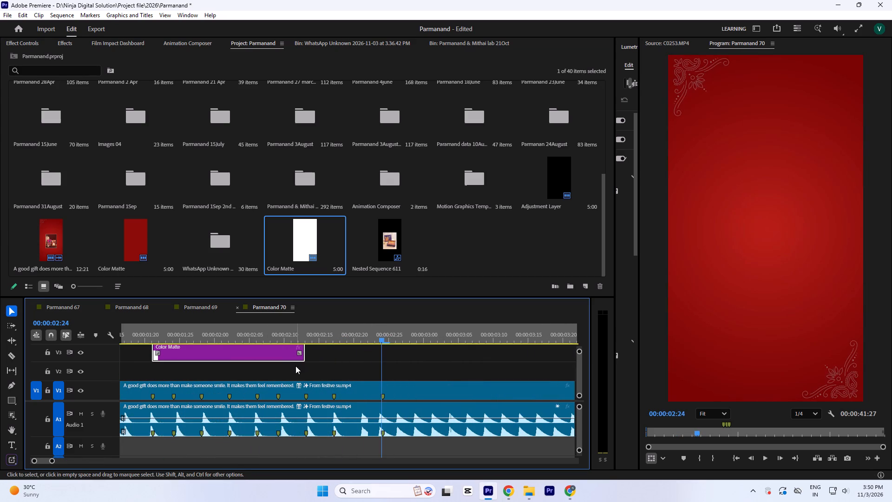
left_click_drag(277, 357, 280, 370)
left_click_drag(306, 375, 387, 376)
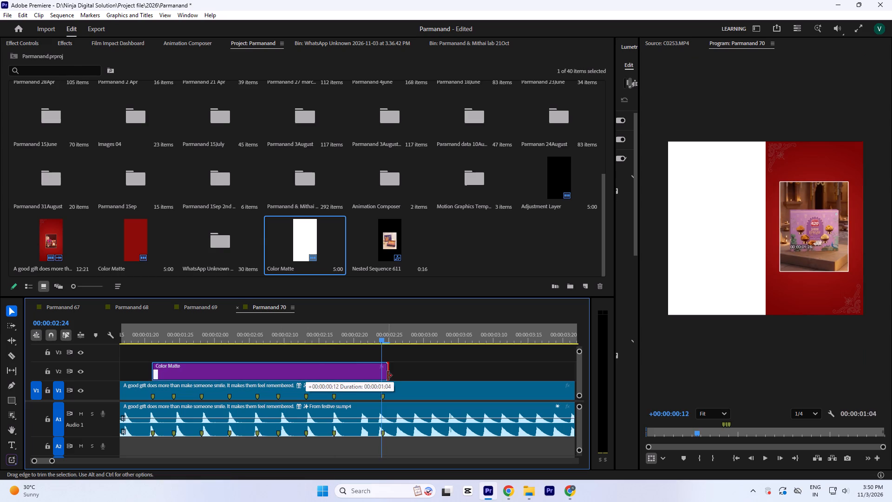
left_click_drag(387, 376, 383, 377)
Place the playhead at 00:00:02:10 within the white matte and save the project.
left_click(286, 340)
key("ctrl+s")
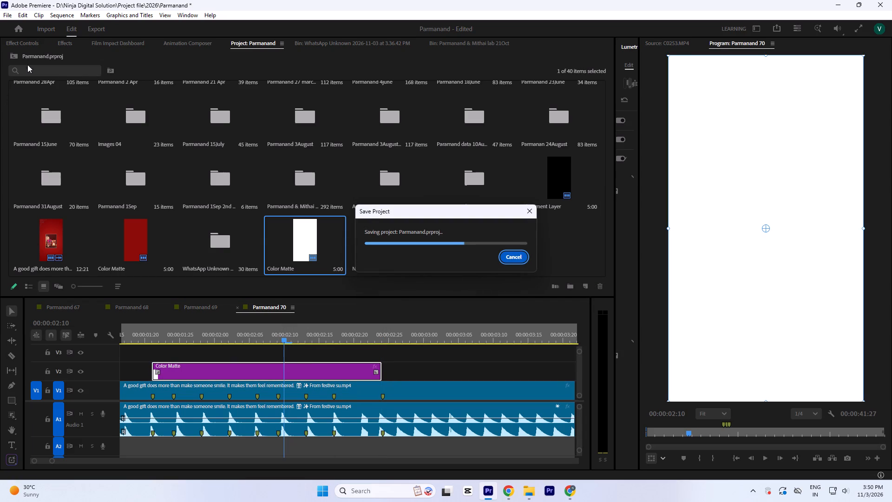
Set the white matte's scale to 73 so it covers the full width of the framed photo.
left_click(33, 40)
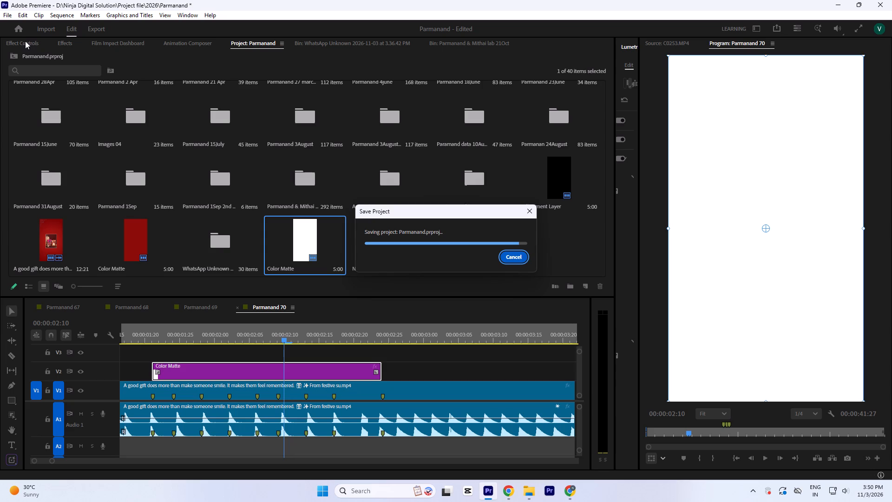
left_click(26, 40)
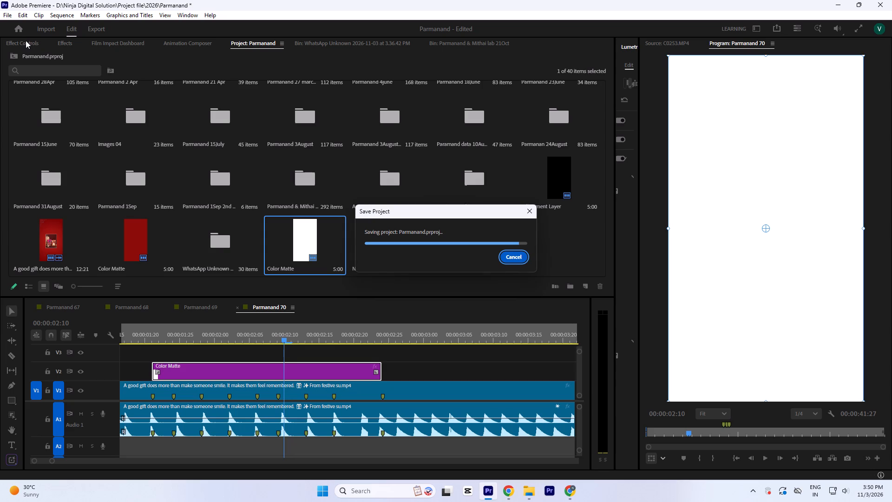
left_click(26, 40)
left_click_drag(188, 112, 187, 128)
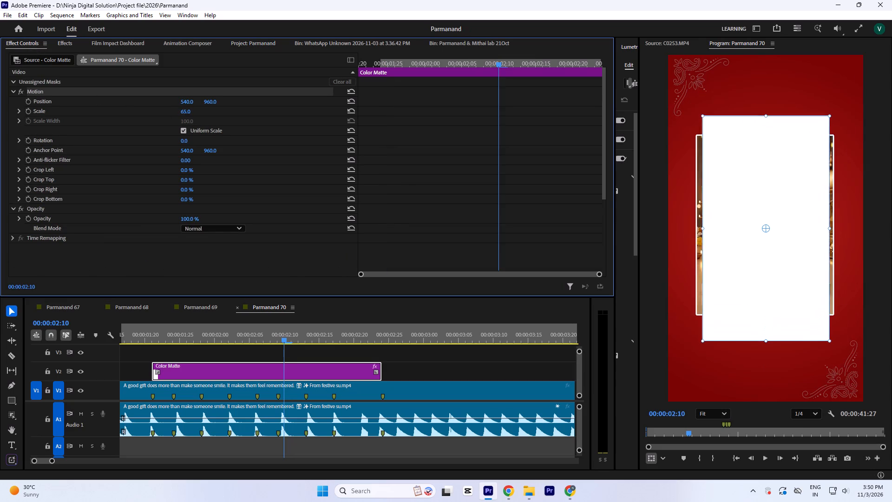
left_click_drag(187, 128, 187, 126)
left_click(193, 110)
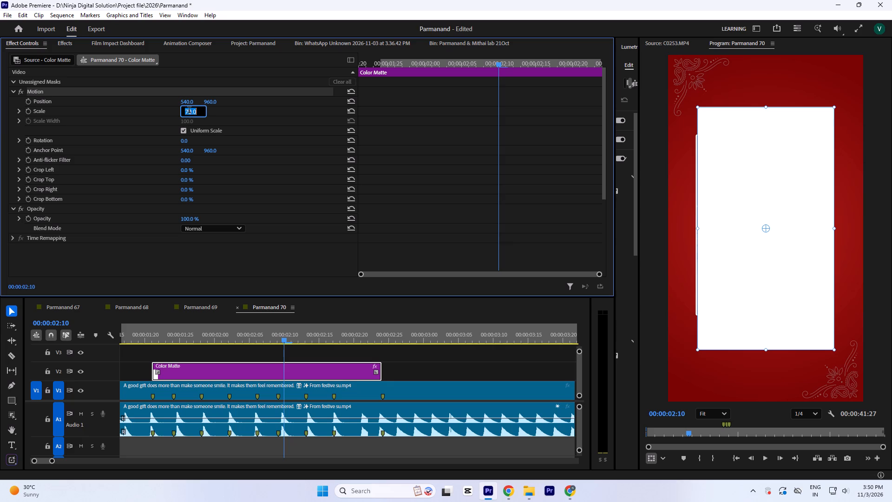
key("Up")
key("Up")
key("Up")
left_click(396, 136)
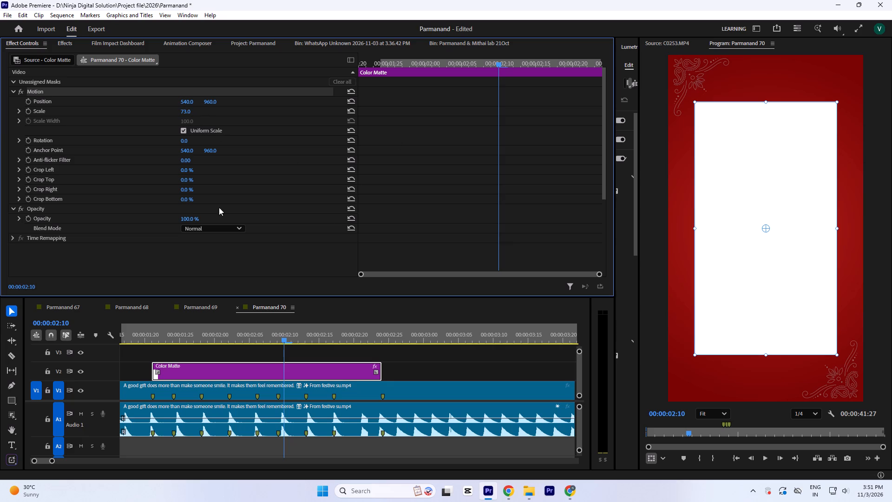
Set the white matte's Crop Top to 13% to align its upper edge with the framed photo.
left_click(184, 182)
key("Up")
key("Up")
key("Up")
key("Up")
key("Up")
key("Up")
key("Up")
key("Up")
key("Up")
key("Up")
key("Up")
key("Up")
key("Up")
key("Up")
key("Up")
key("Up")
key("Up")
key("Up")
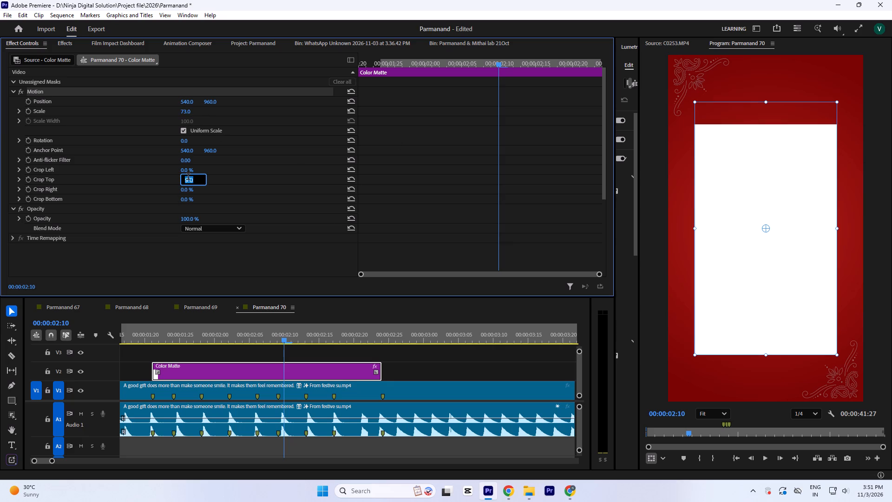
key("Down")
key("Down")
key("Down")
key("Down")
key("Down")
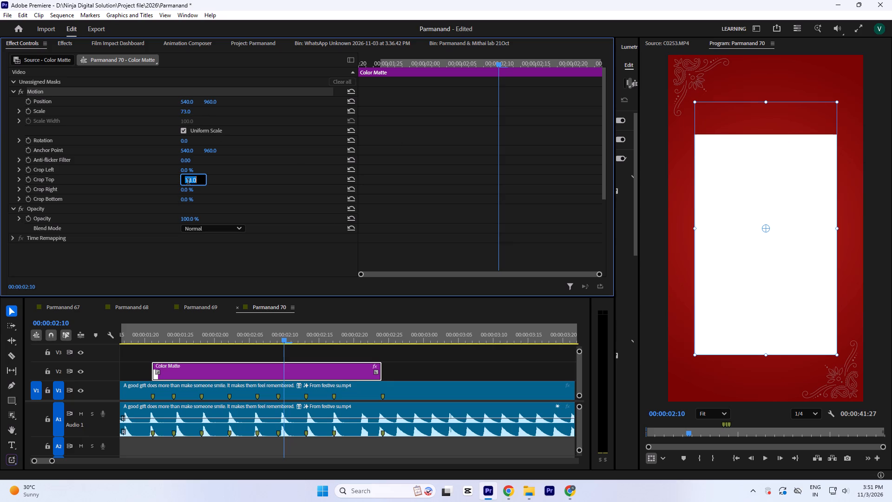
left_click(462, 180)
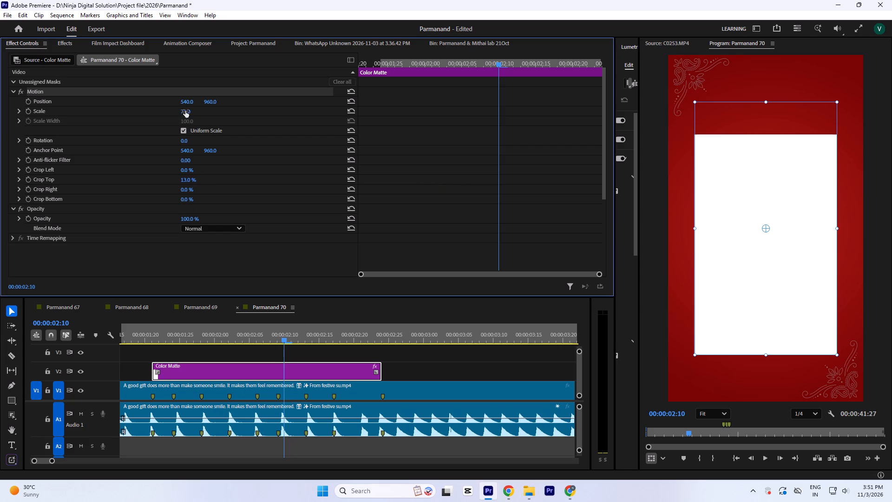
Fine-tune the white matte's scale to 72 to fit the photo frame.
left_click(185, 111)
key("Down")
key("Down")
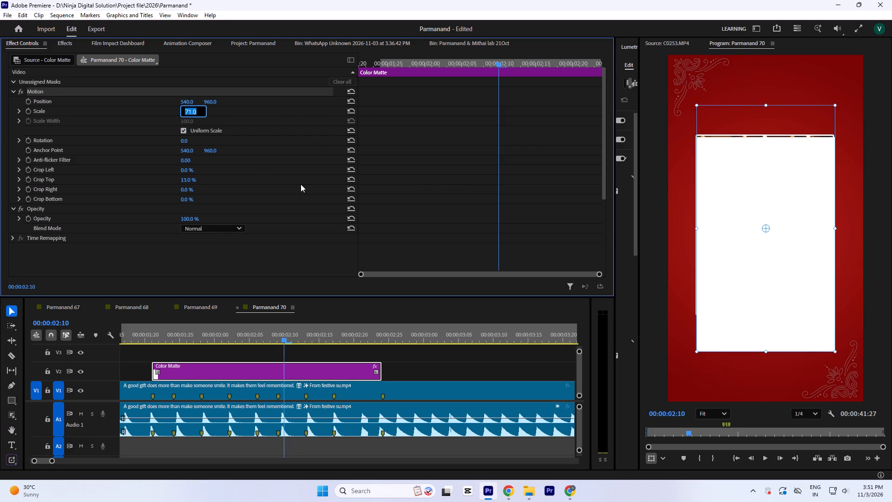
key("Down")
key("Up")
key("Up")
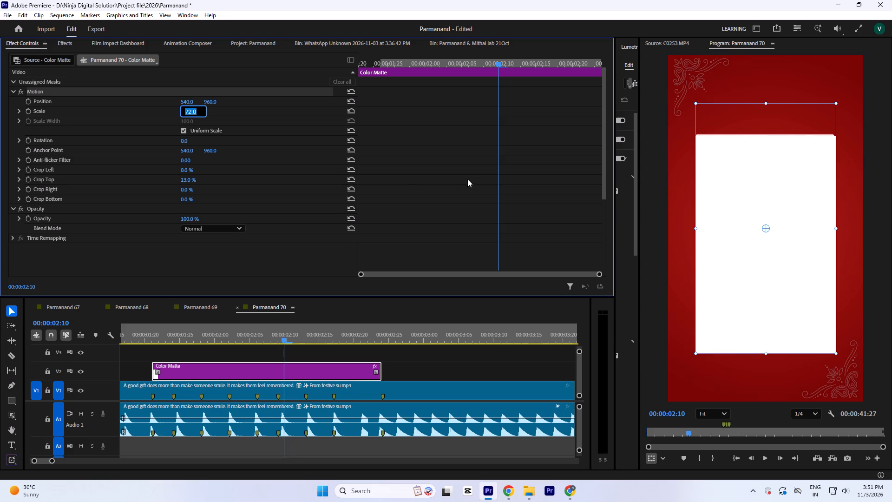
left_click(467, 179)
Set the white matte's vertical position to 951.
left_click(213, 100)
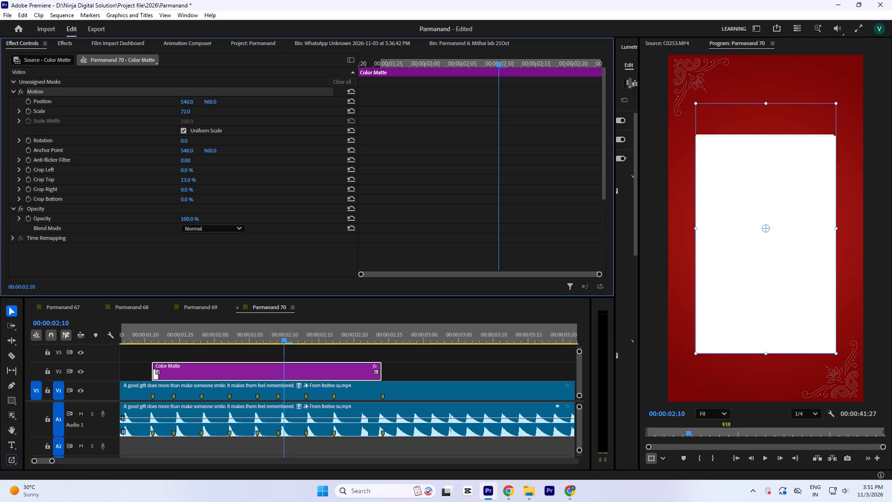
key("Down")
key("Down")
key("Down")
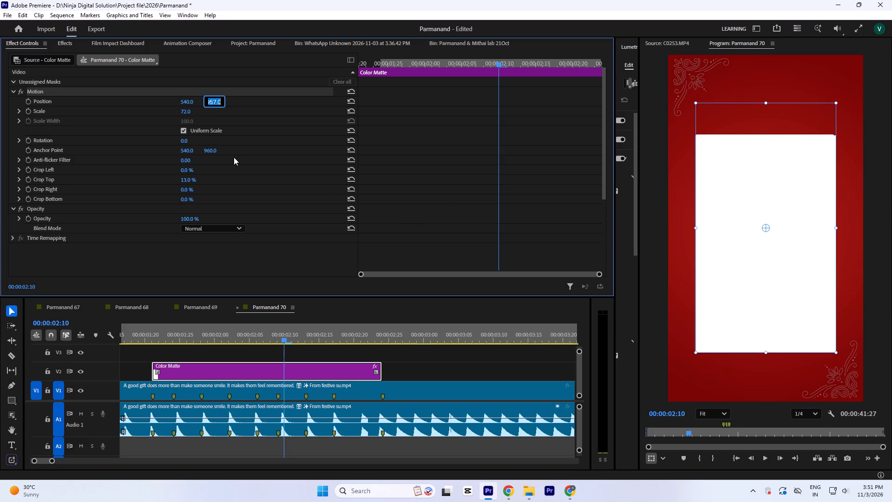
key("Down")
key("Down")
key("Down")
key("Down")
key("Down")
key("Down")
left_click(379, 131)
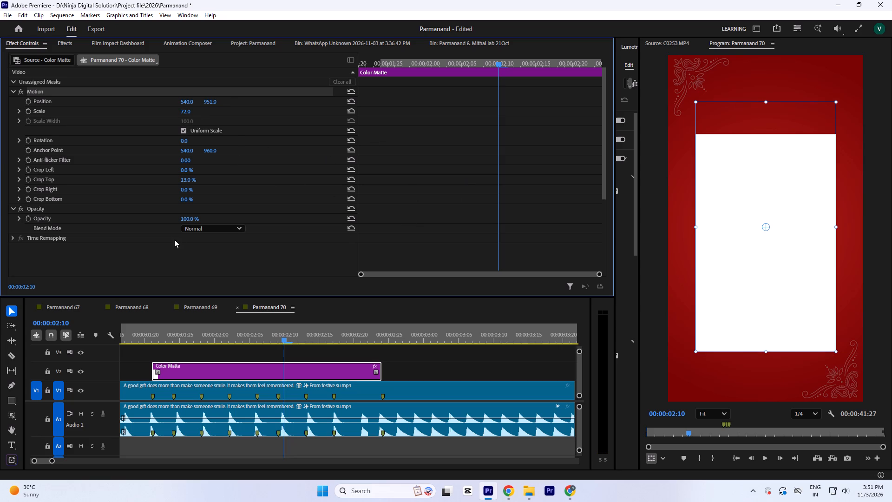
Set the white matte's Crop Bottom to 14% so it ends at the photo frame's lower edge, and save the project.
left_click(190, 200)
key("Up")
key("Up")
key("Up")
key("Up")
key("Up")
key("Up")
key("Up")
key("Up")
key("Up")
key("Up")
key("Up")
key("Up")
key("Up")
key("Up")
key("Up")
key("Up")
key("Up")
key("Up")
key("Up")
key("Up")
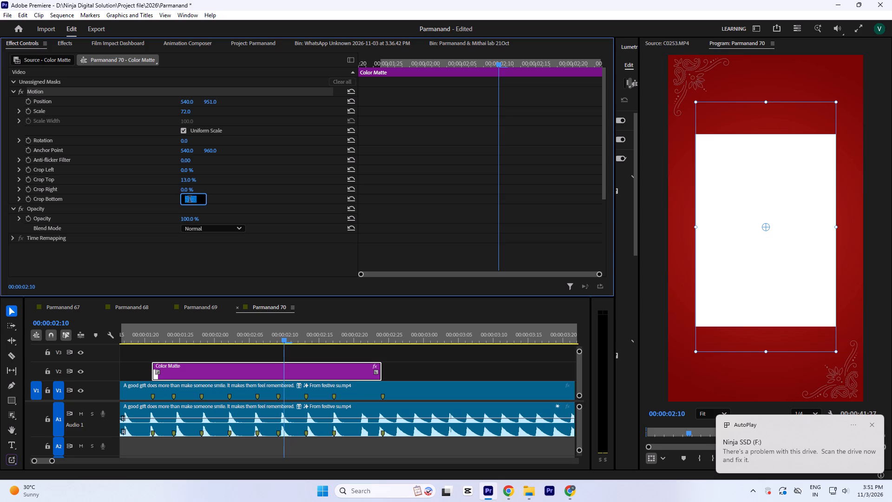
key("Down")
key("Down")
key("Down")
key("Down")
key("Down")
key("Down")
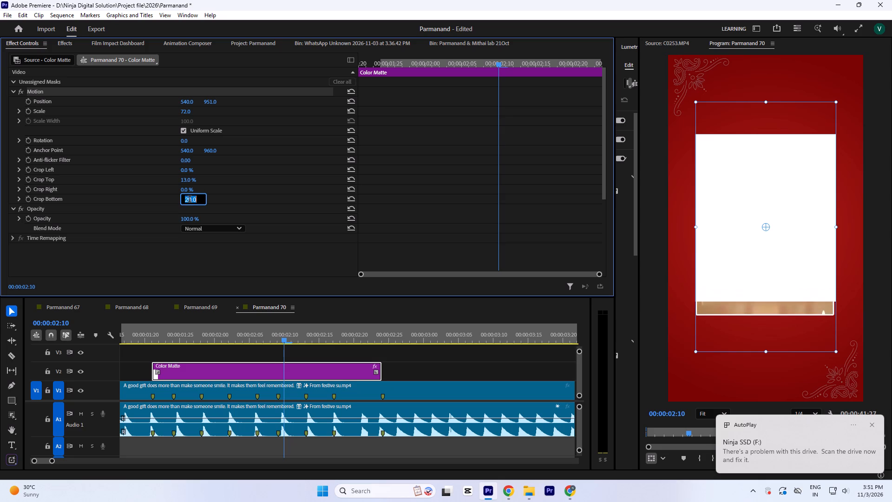
key("Down")
key("Down")
key("Down")
key("Down")
key("Down")
key("Down")
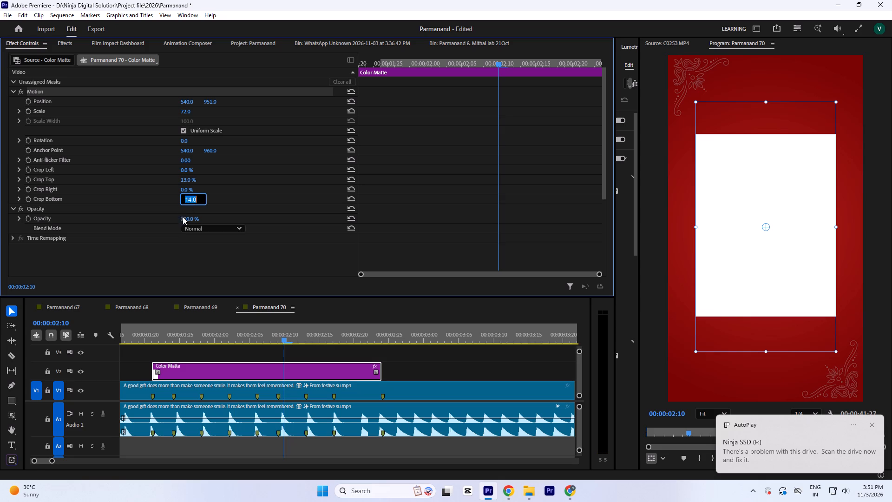
left_click(423, 365)
key("ctrl+s")
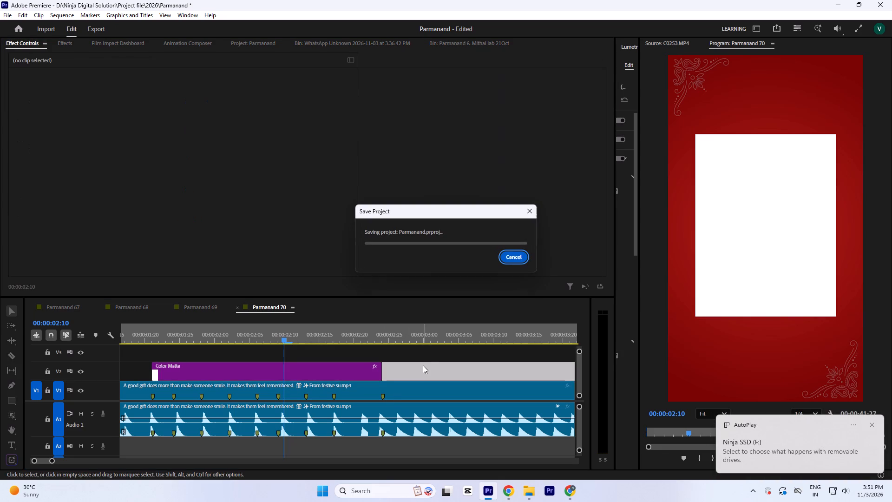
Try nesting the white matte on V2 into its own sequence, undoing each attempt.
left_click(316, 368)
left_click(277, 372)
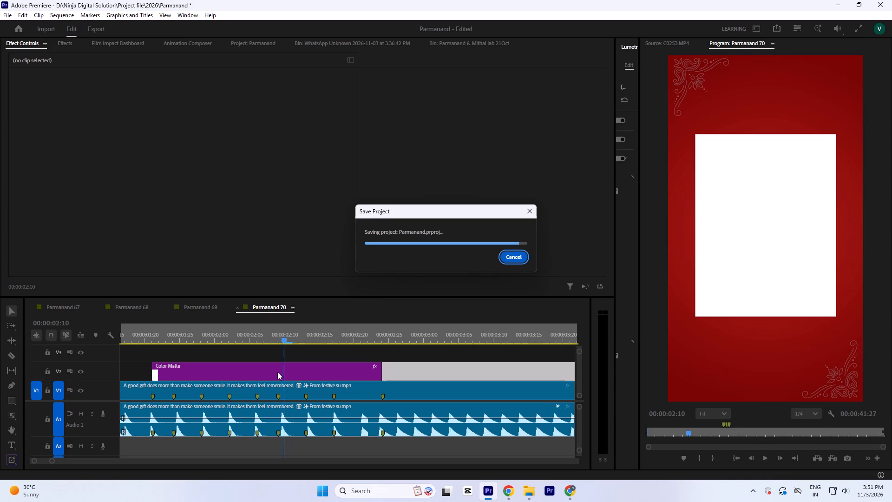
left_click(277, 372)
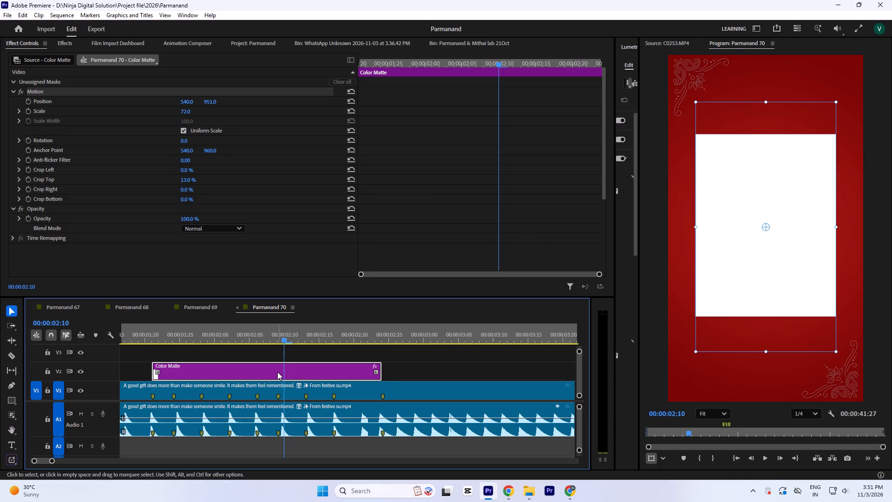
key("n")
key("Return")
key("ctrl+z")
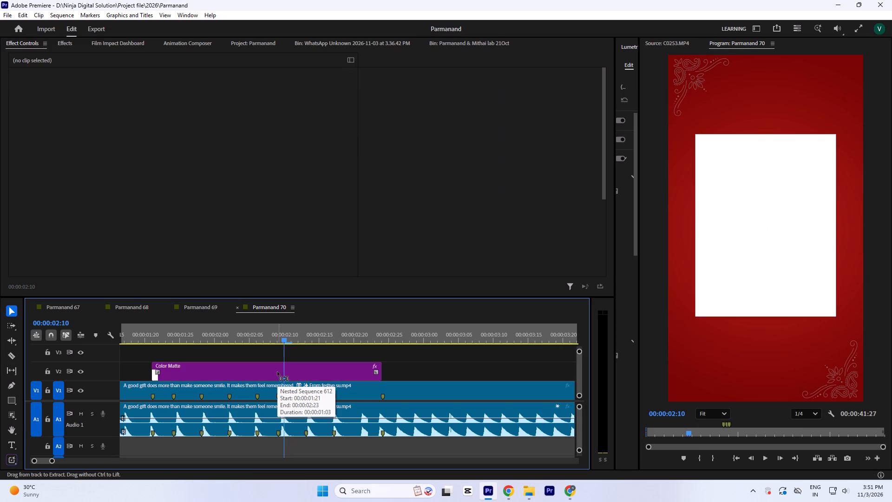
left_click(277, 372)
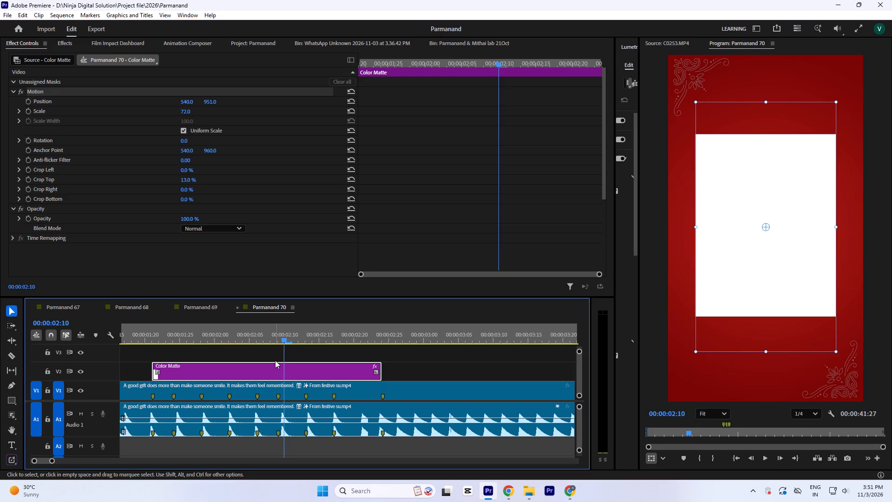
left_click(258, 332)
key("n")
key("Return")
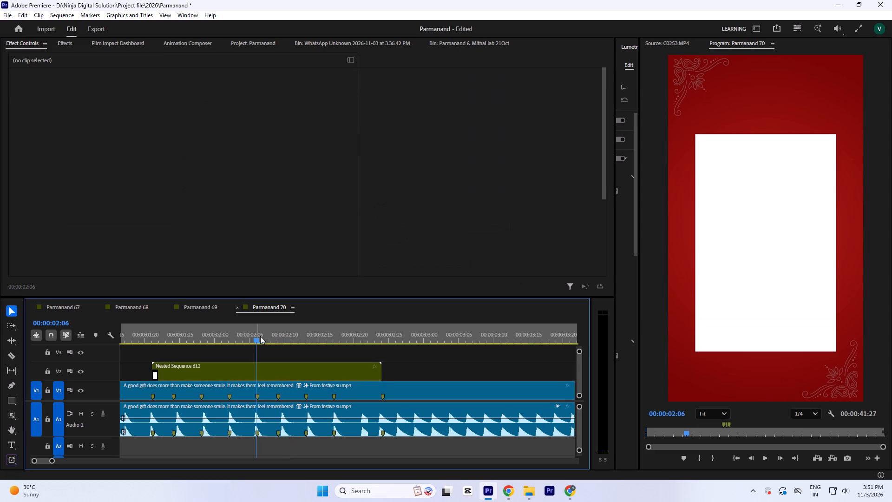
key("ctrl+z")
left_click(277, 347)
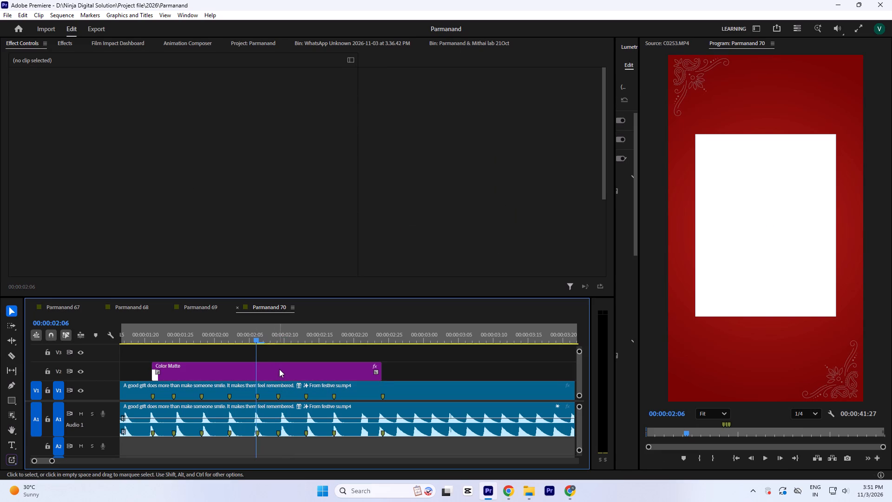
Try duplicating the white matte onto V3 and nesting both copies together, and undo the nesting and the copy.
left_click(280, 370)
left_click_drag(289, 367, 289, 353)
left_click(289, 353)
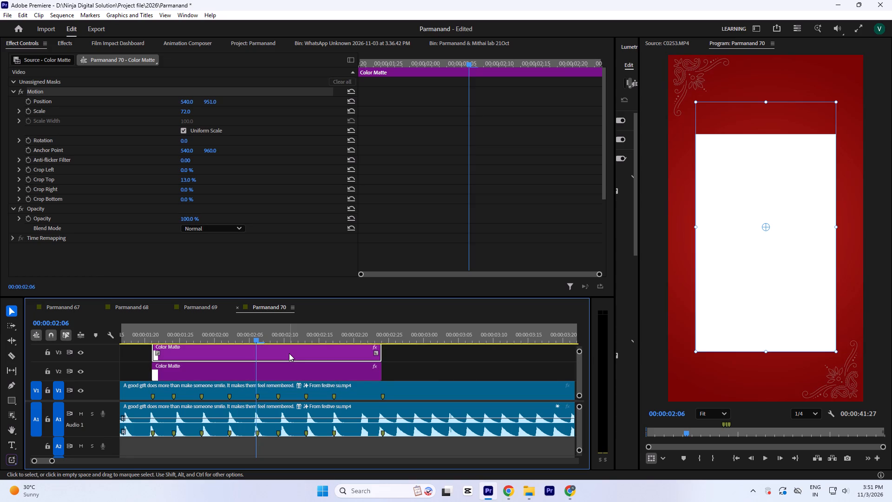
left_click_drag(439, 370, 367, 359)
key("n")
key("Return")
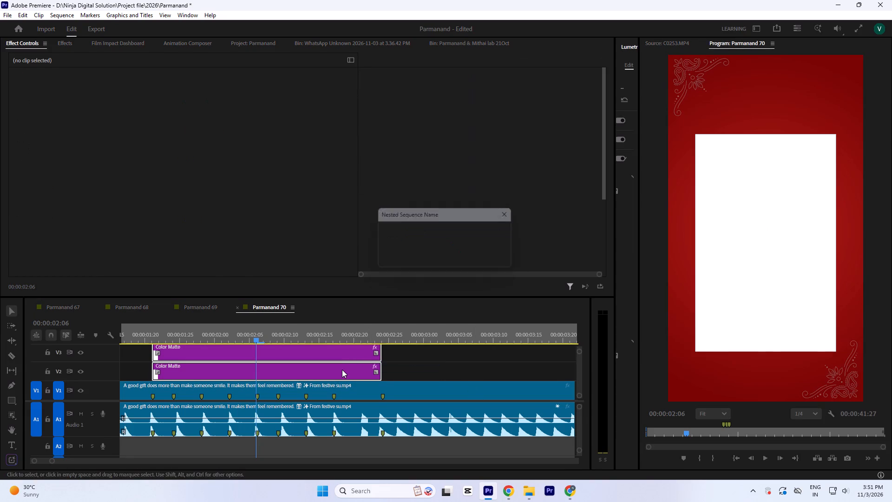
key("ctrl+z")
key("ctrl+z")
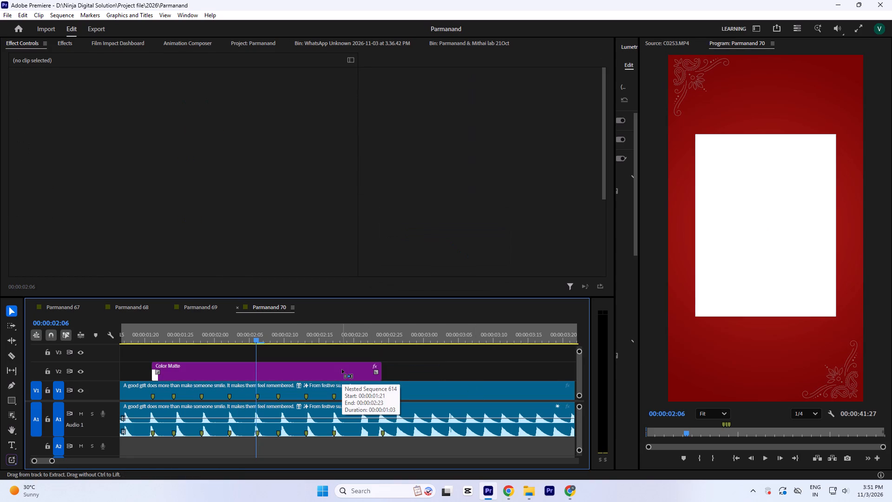
Select the white matte on V2, place the playhead at 00:00:02:20 and save the project.
left_click(342, 370)
left_click(357, 332)
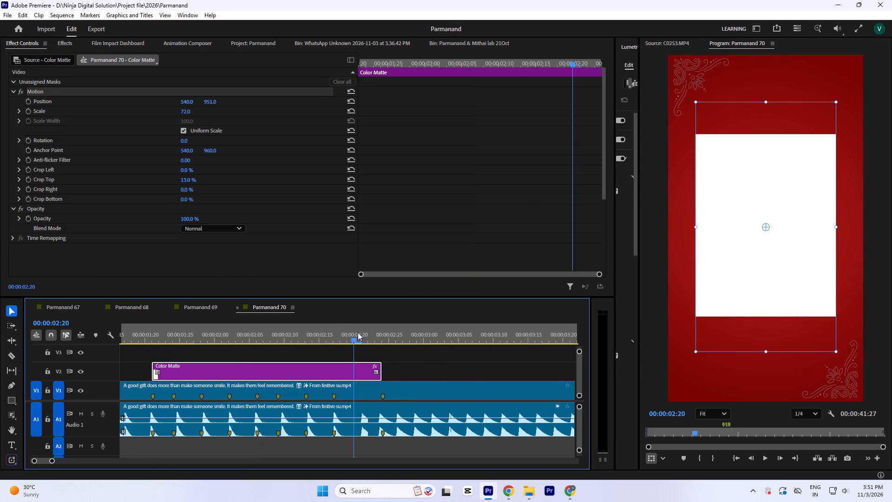
key("ctrl+s")
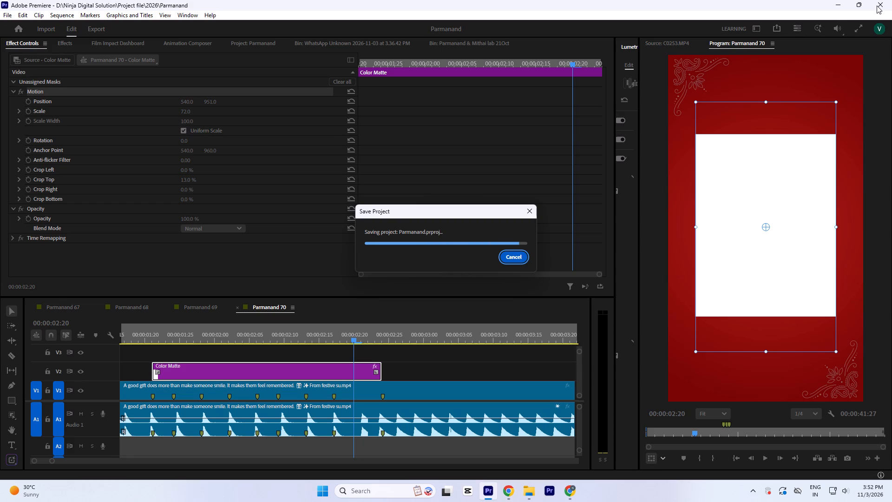
left_click(877, 6)
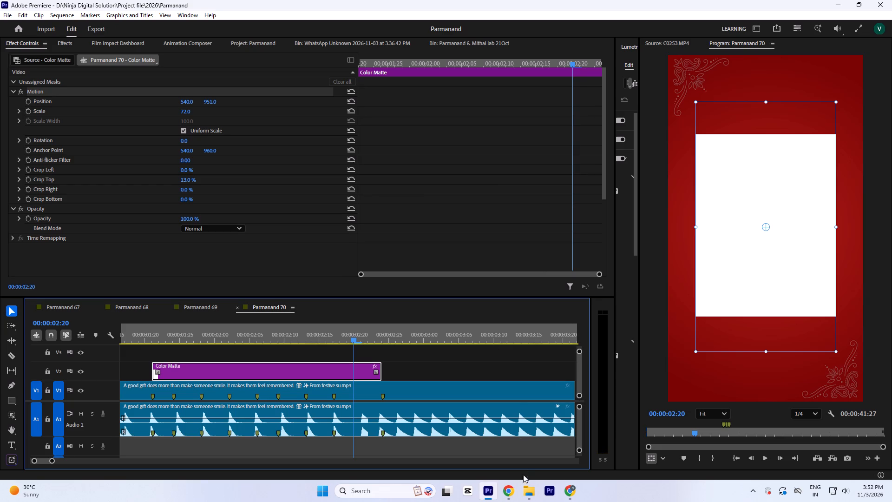
Switch to File Explorer and open the BADHAI HOO folder on the Ninja SSD (F:) drive.
left_click(525, 488)
left_click(52, 310)
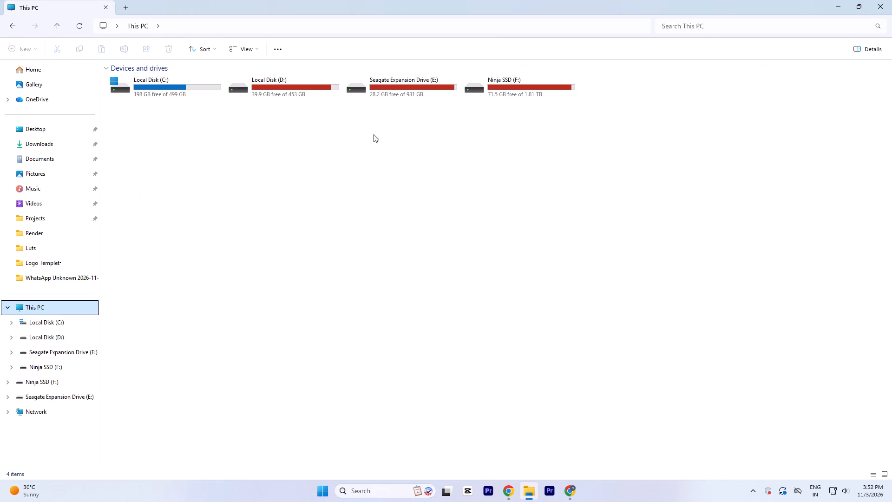
double_click(504, 89)
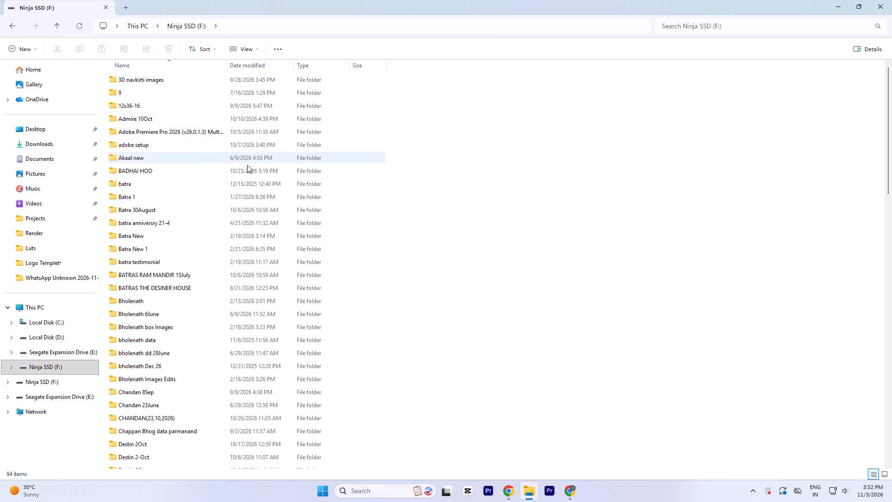
scroll(198, 240, "up", 4)
double_click(165, 173)
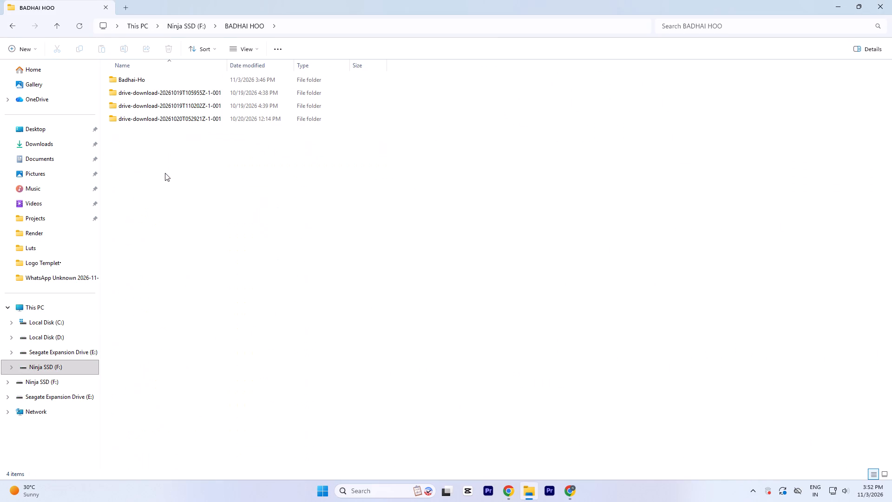
Look through the Badhai-Ho folder, checking the contents of subfolders 1 and 2 inside Badhai_Ho-Nov-03, and return to BADHAI HOO.
double_click(153, 80)
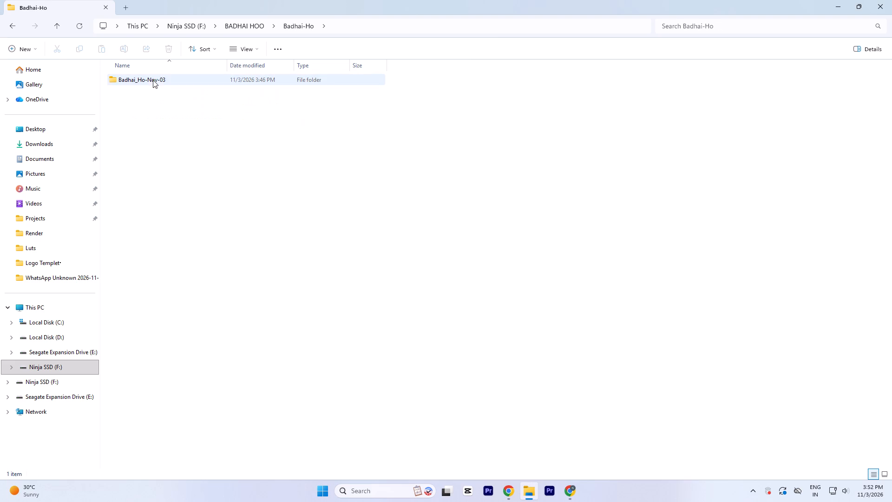
double_click(164, 79)
key("BackSpace")
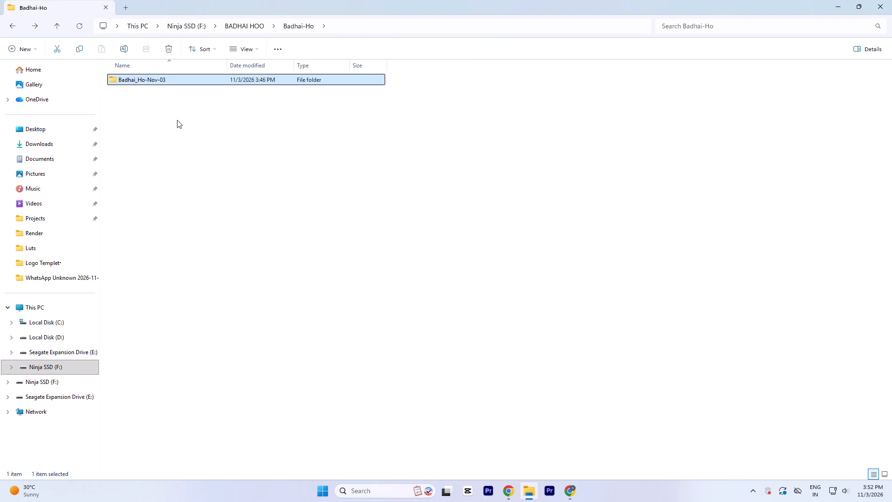
double_click(155, 81)
key("BackSpace")
double_click(167, 83)
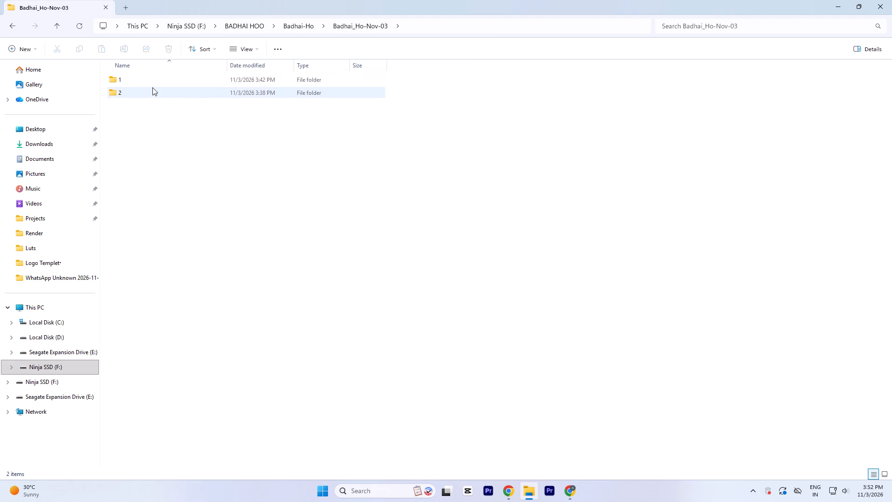
double_click(149, 95)
key("BackSpace")
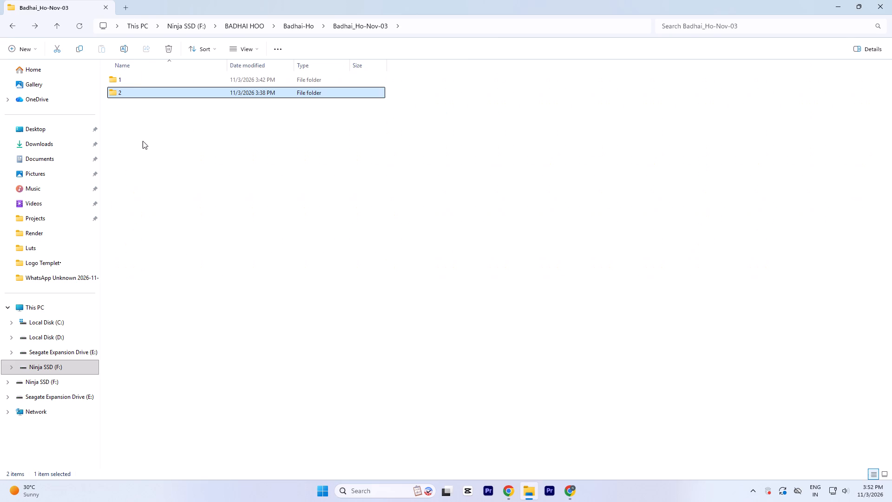
double_click(137, 80)
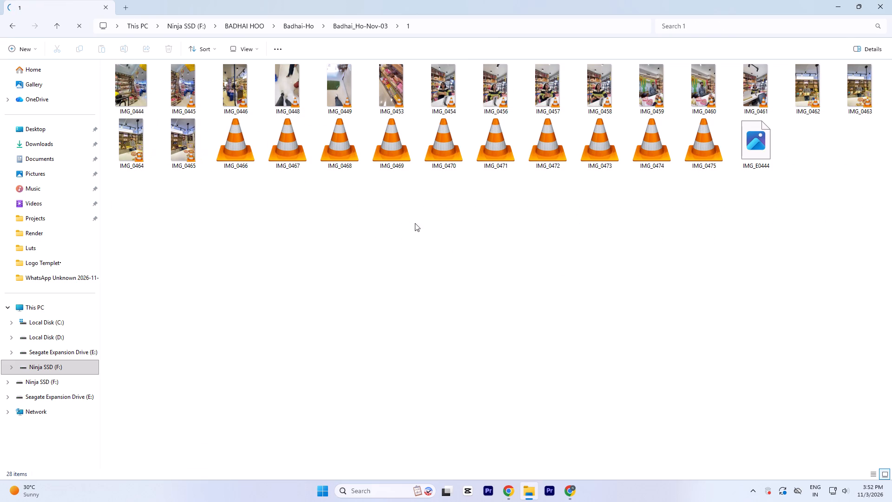
key("BackSpace")
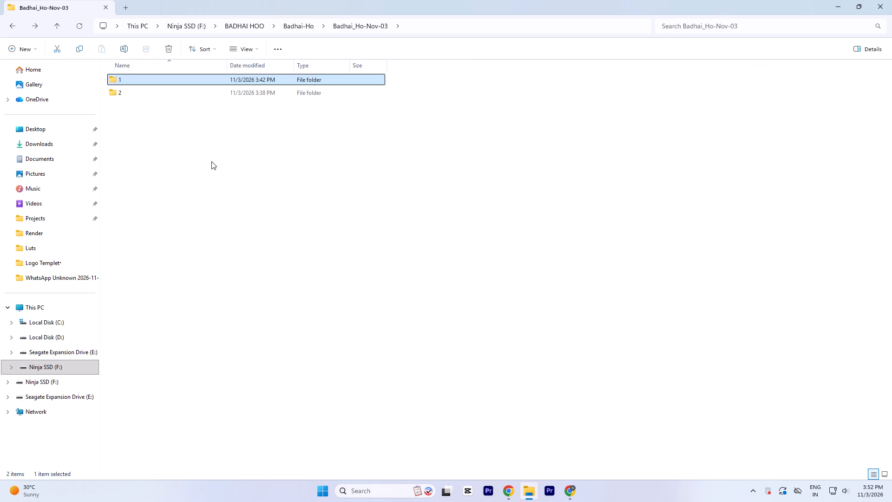
left_click(186, 171)
key("BackSpace")
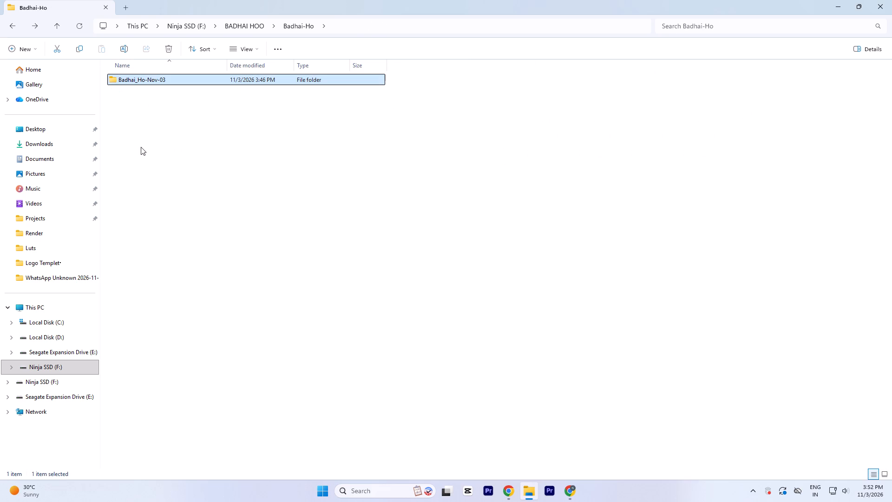
key("BackSpace")
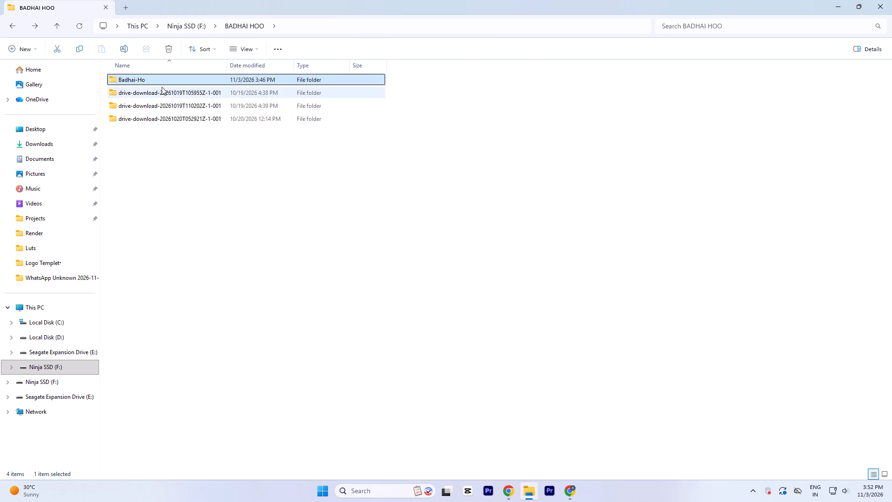
Check the footage in the drive-download-20261019T105955Z-1-001 and drive-download-20261019T110202Z-1-001 folders.
double_click(151, 93)
key("BackSpace")
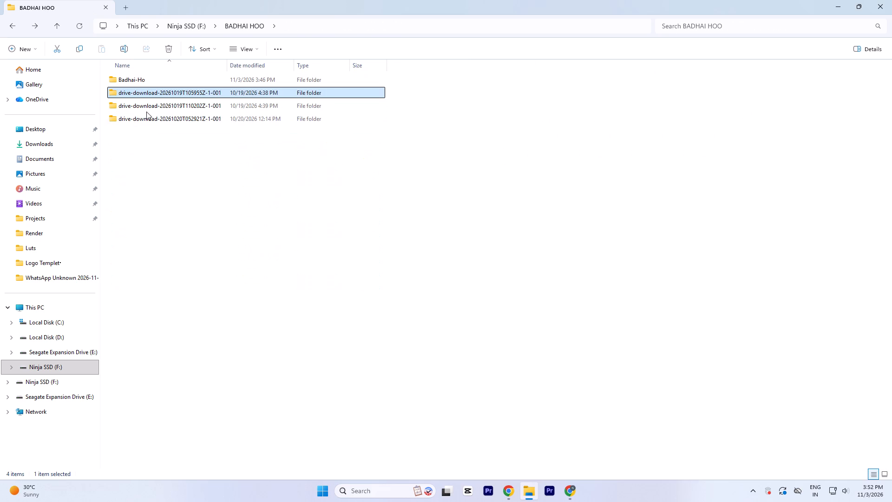
double_click(152, 107)
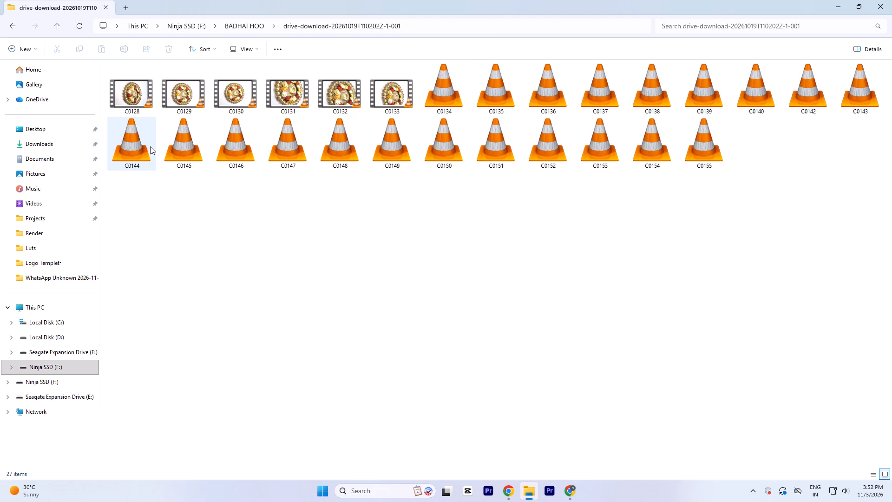
key("BackSpace")
Reopen the Badhai-Ho folder and its Badhai_Ho-Nov-03 subfolder.
double_click(153, 81)
double_click(156, 84)
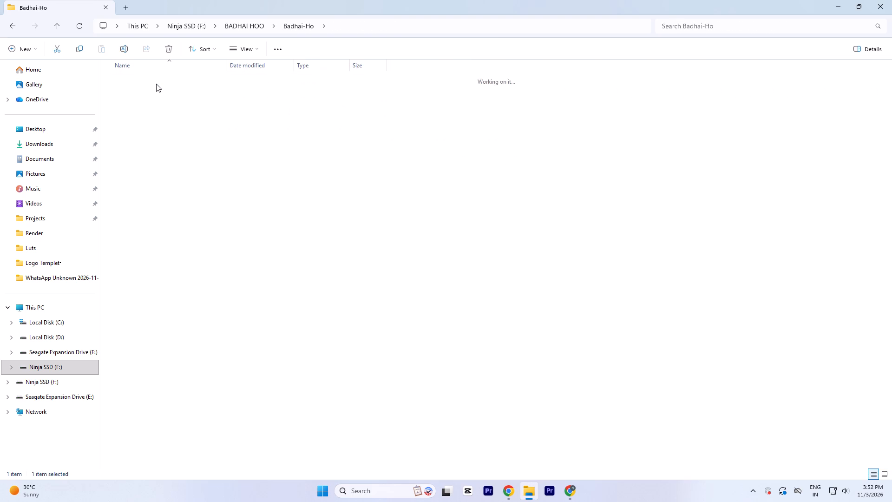